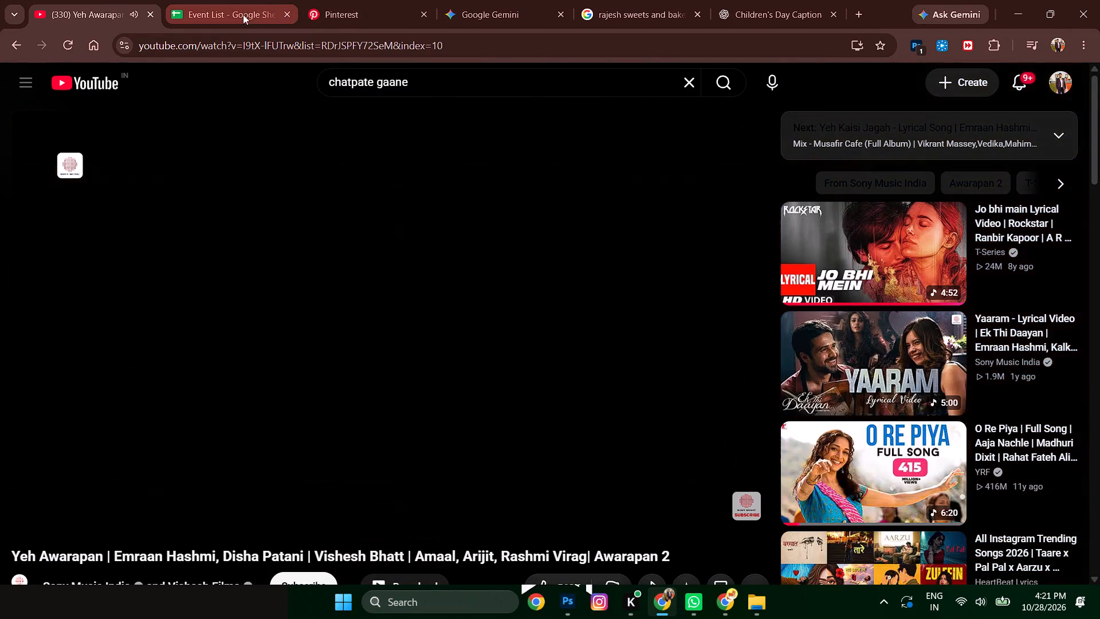
# Close the Event List spreadsheet in the browser window playing YouTube.
pyautogui.click(240, 6)
pyautogui.click(288, 13)
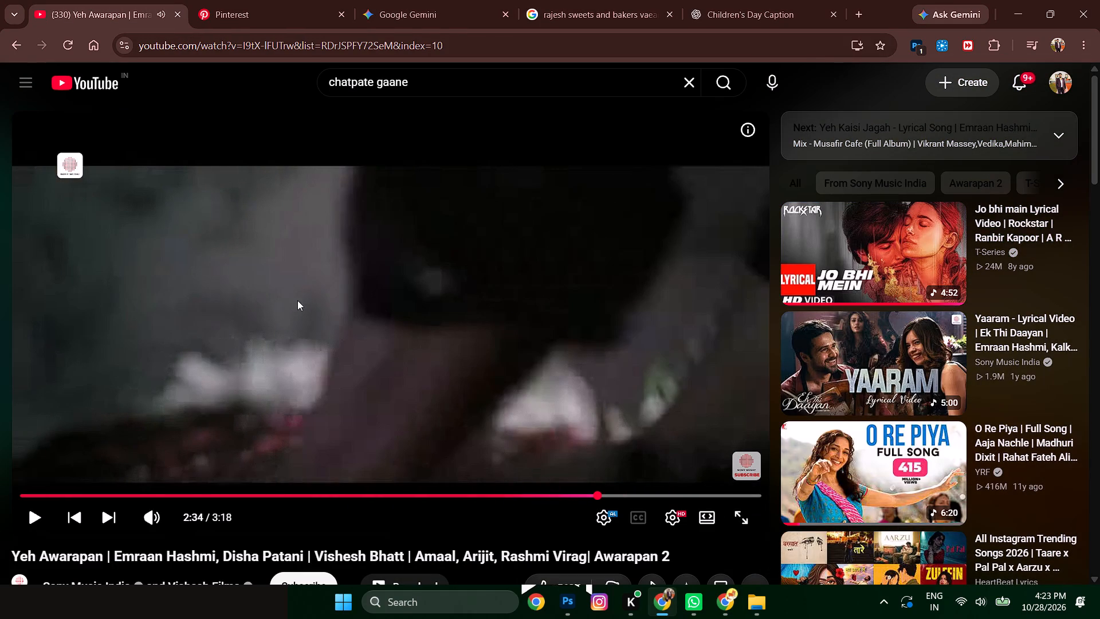
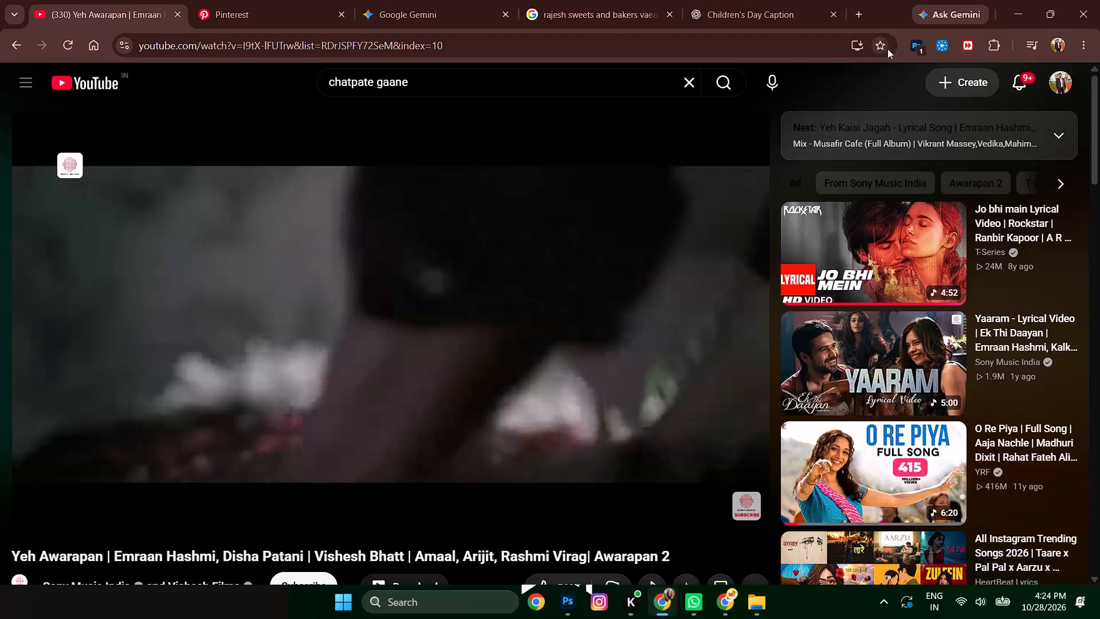
# Resume playback of the paused song "Yeh Awarapan" on YouTube.
pyautogui.click(461, 197)
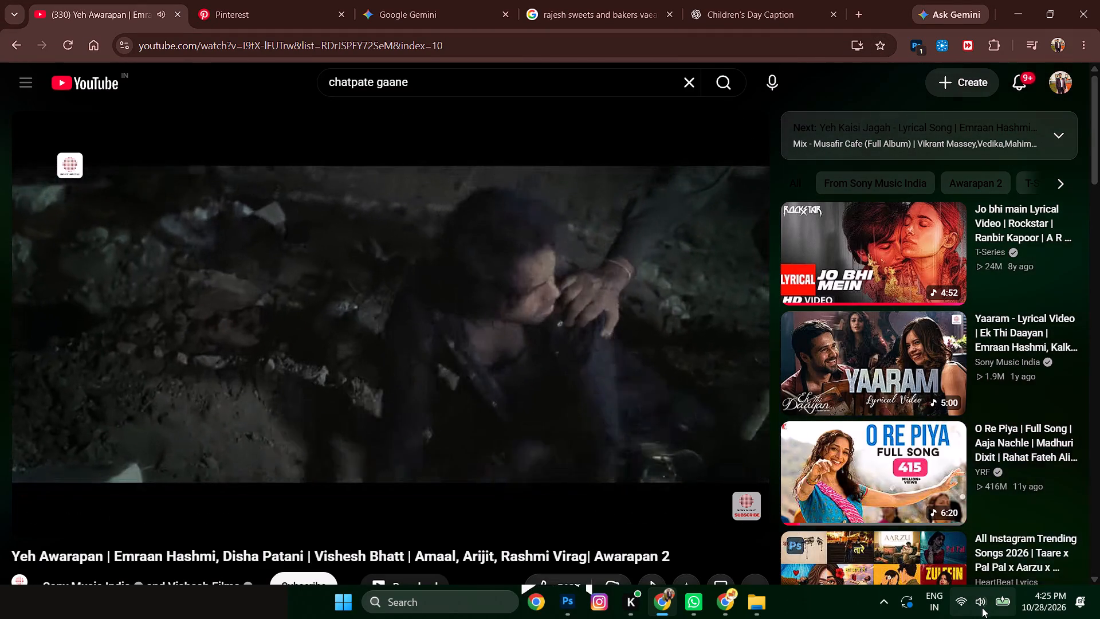
# Adjust the computer's sound volume to a little under half and close the quick settings.
pyautogui.click(988, 605)
pyautogui.click(928, 512)
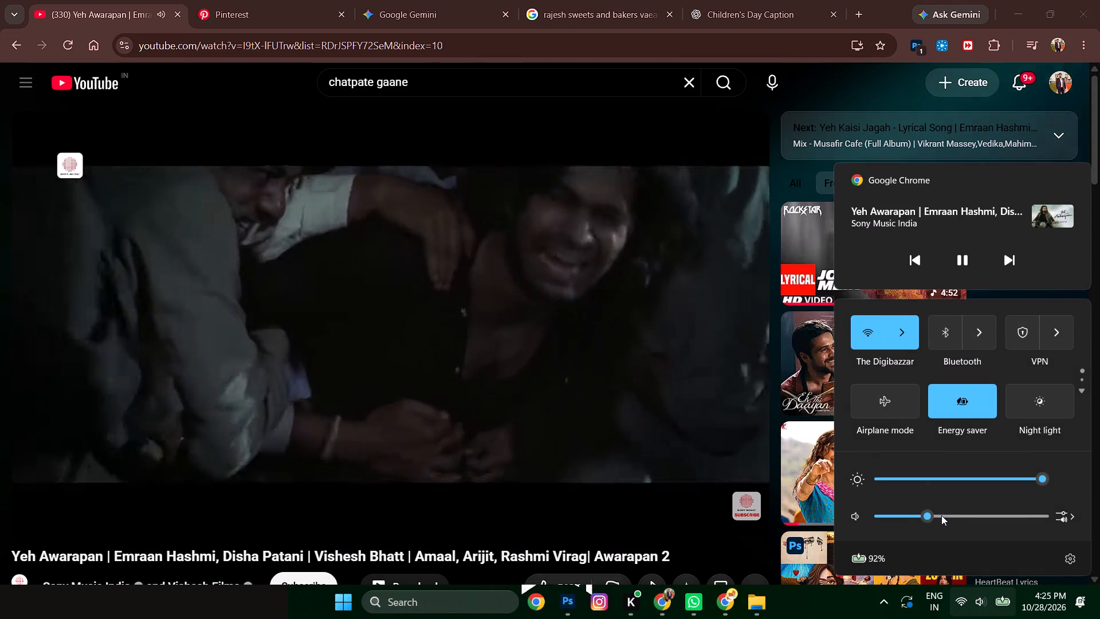
pyautogui.click(910, 518)
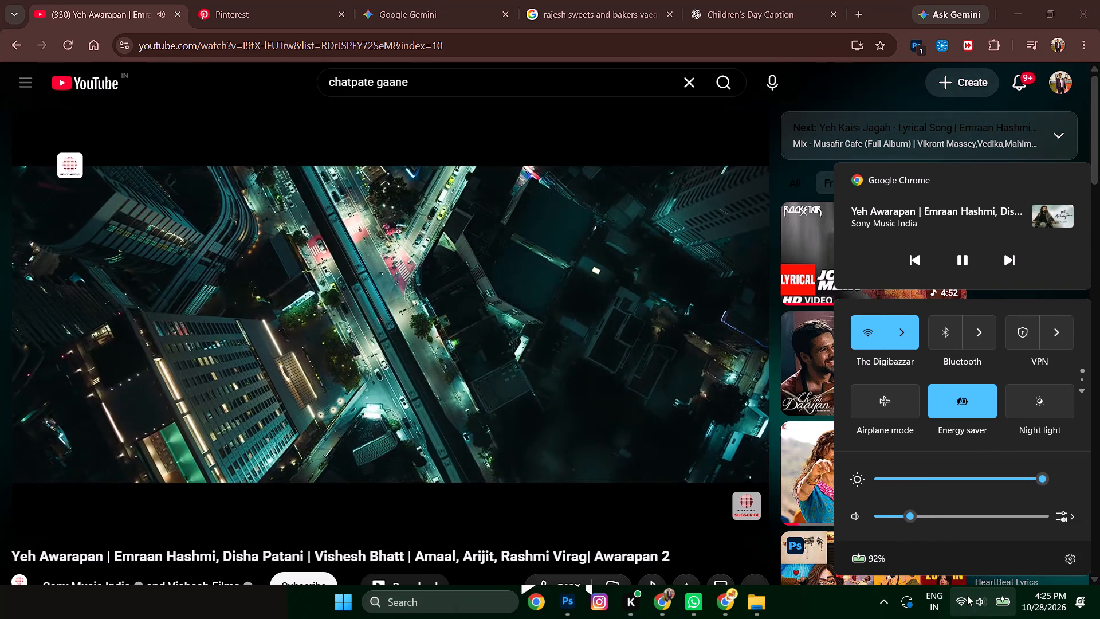
pyautogui.click(949, 510)
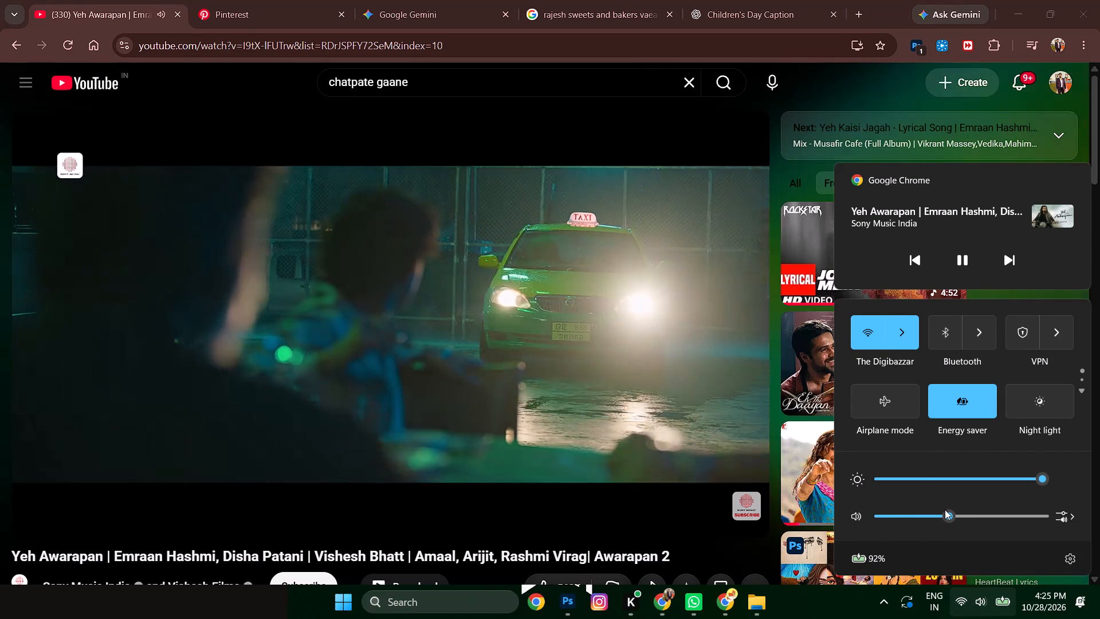
pyautogui.click(975, 594)
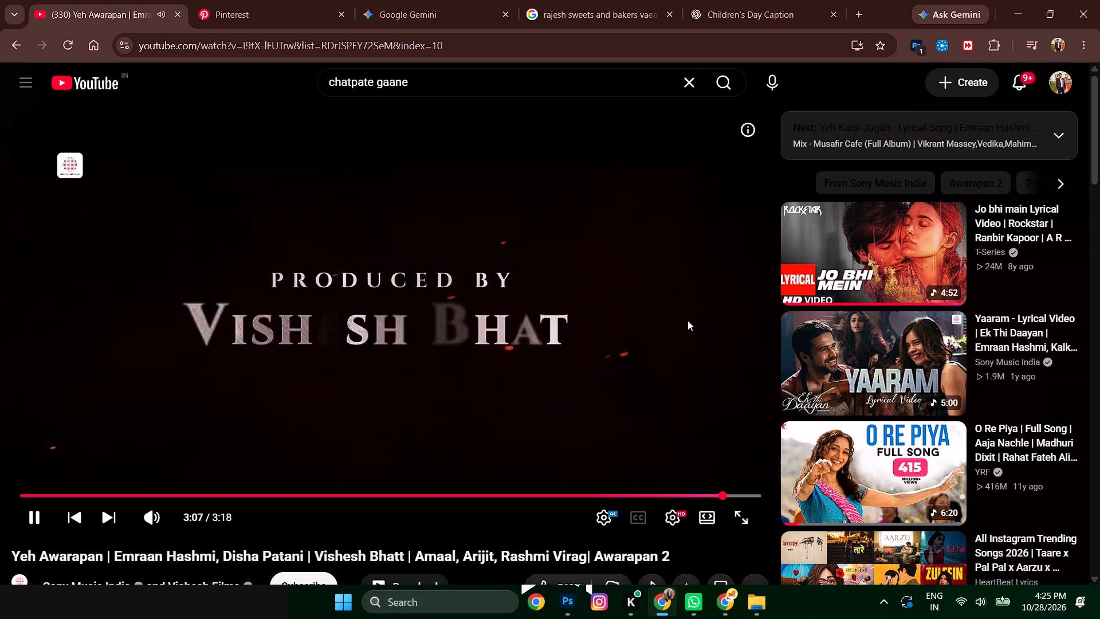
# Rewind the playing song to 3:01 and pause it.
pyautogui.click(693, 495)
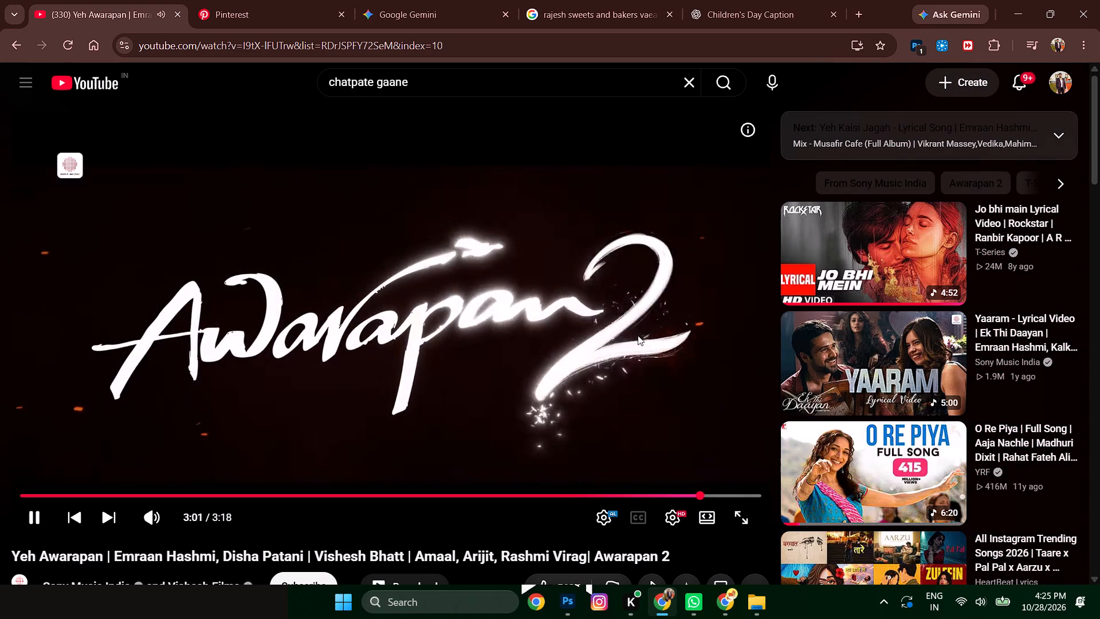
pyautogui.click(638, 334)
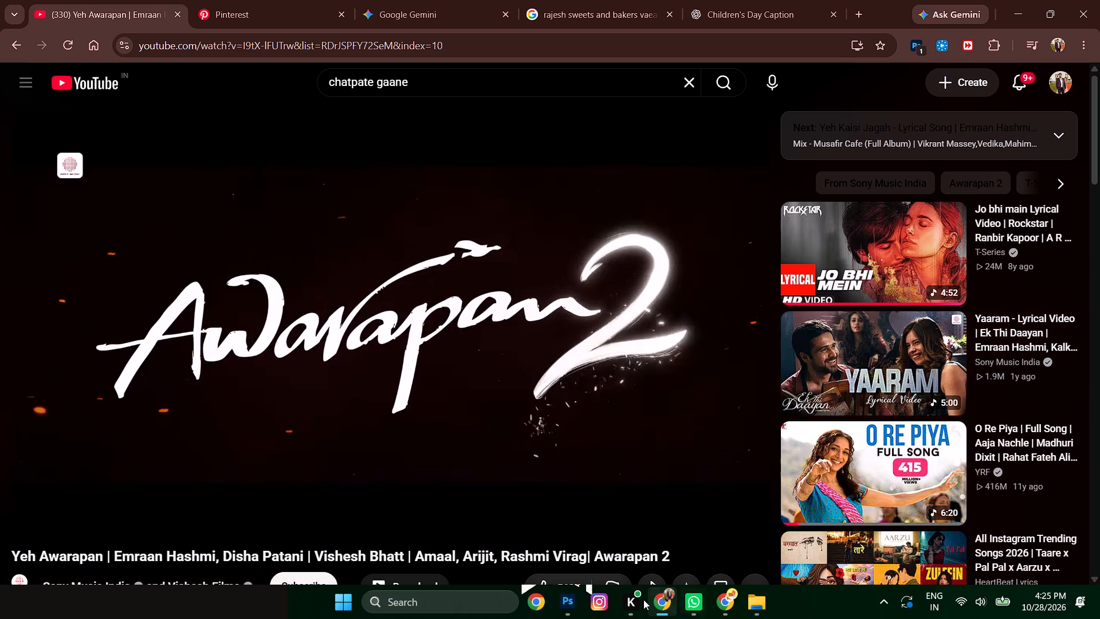
# Switch to Photoshop, delete the sweets poster image from the Dhanteras - RSB design, and hide its English tagline text layer.
pyautogui.click(567, 606)
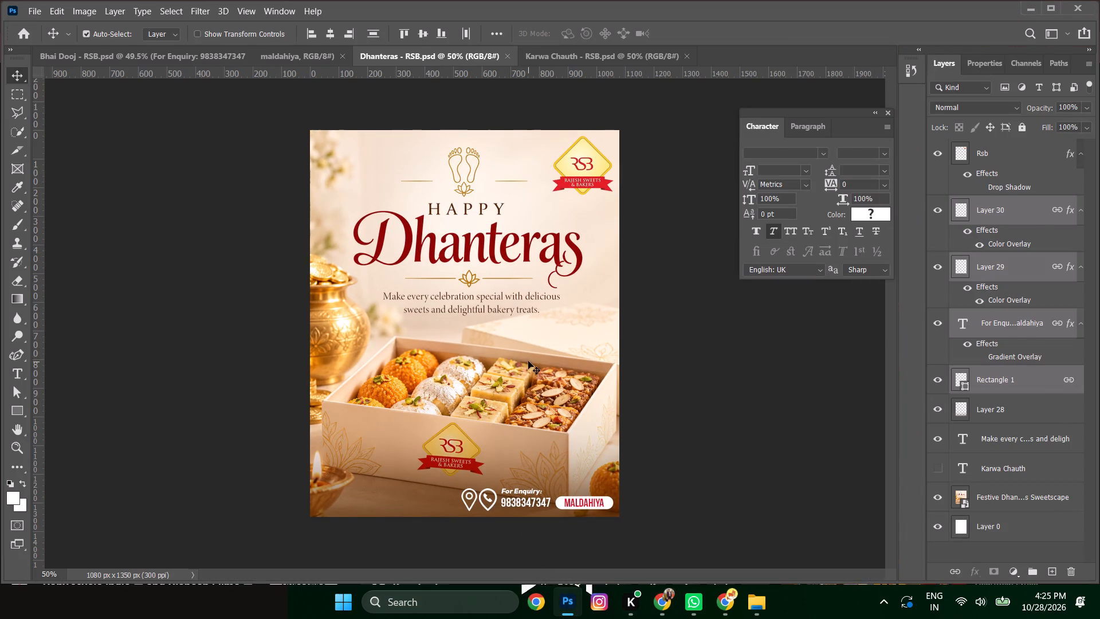
pyautogui.click(528, 361)
pyautogui.moveTo(492, 318); pyautogui.dragTo(513, 340)
pyautogui.press('Delete')
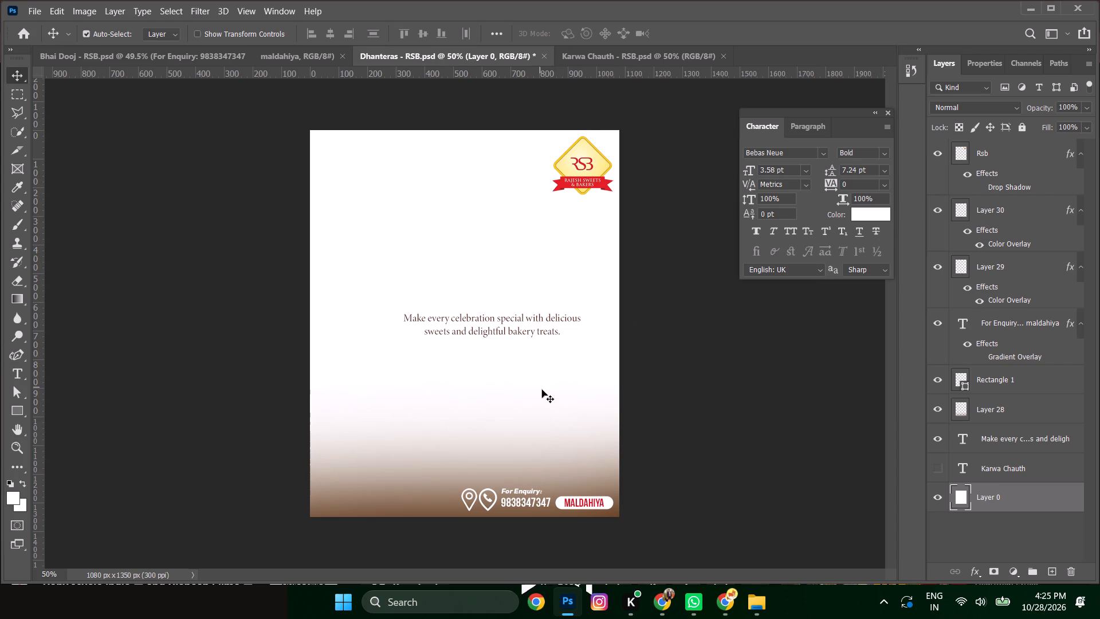
pyautogui.click(513, 322)
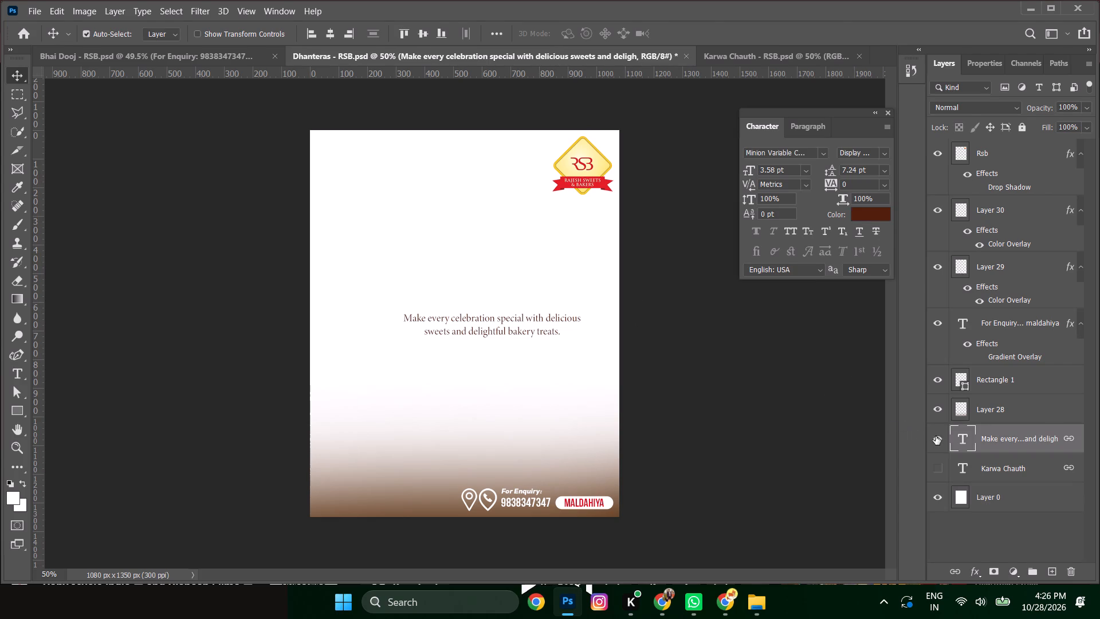
pyautogui.click(936, 437)
# Save the cleared design as a new Photoshop file named "Chhath Puja - RSB" in the RSB folder, with Maximize Compatibility on.
pyautogui.hotkey('ctrl', 'shift', 's')
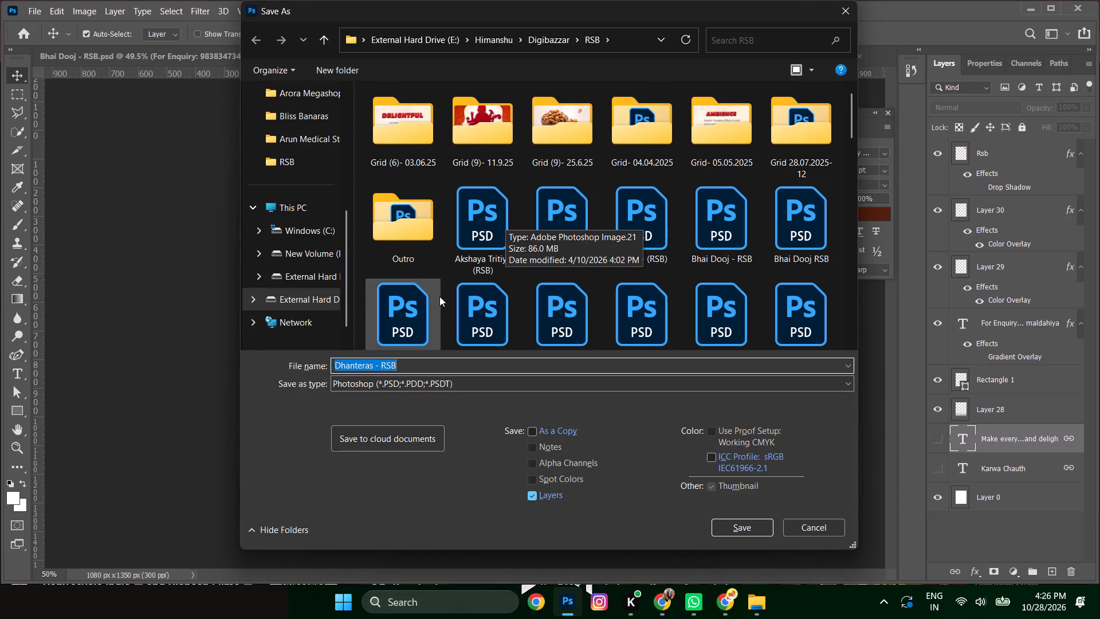
pyautogui.moveTo(374, 367); pyautogui.dragTo(188, 386)
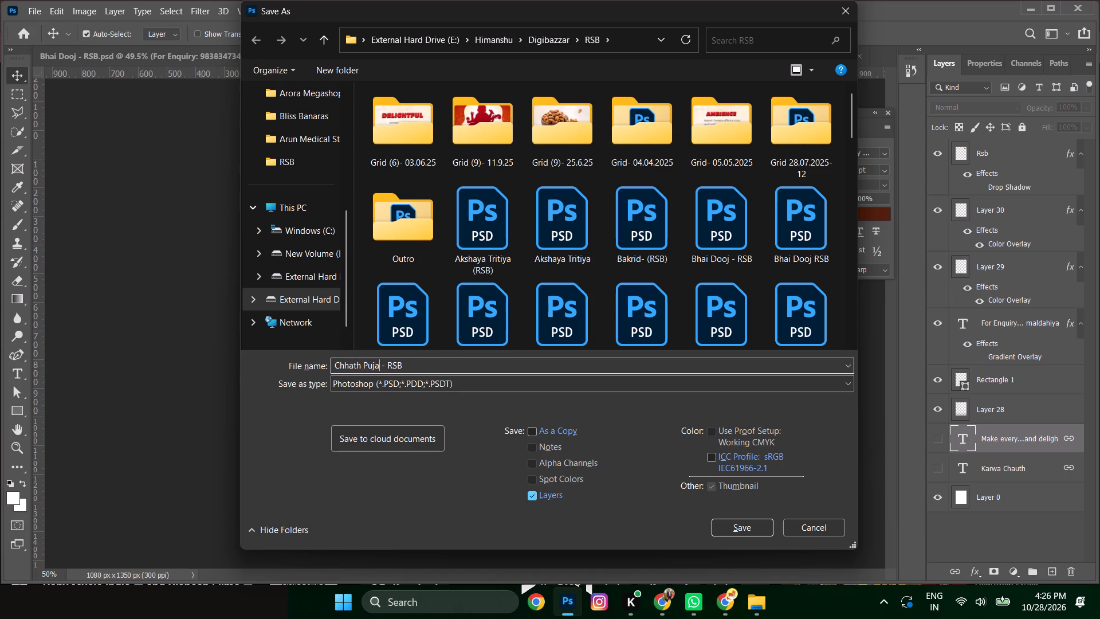
pyautogui.press('Return')
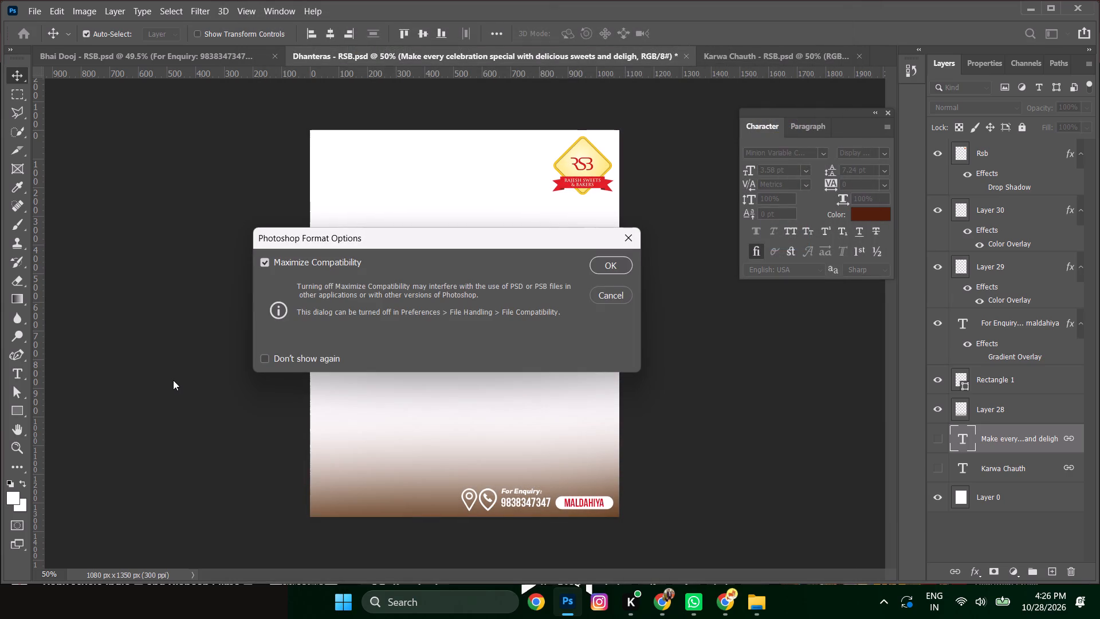
pyautogui.press('Return')
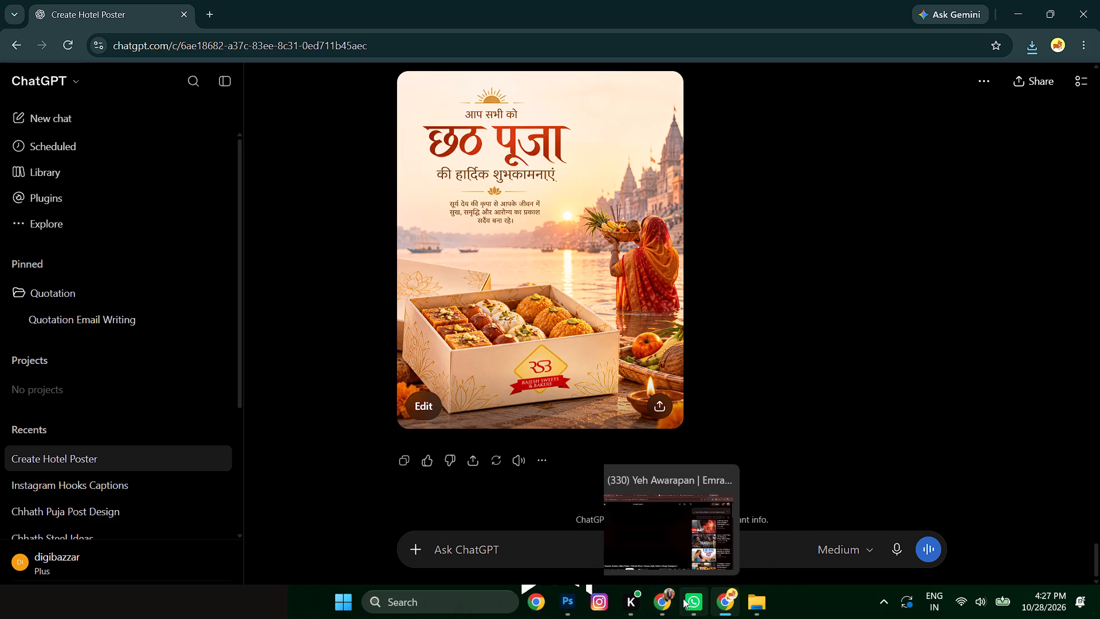
# Switch to the browser window with YouTube, resume playback, and skip to the next song in the mix.
pyautogui.click(662, 600)
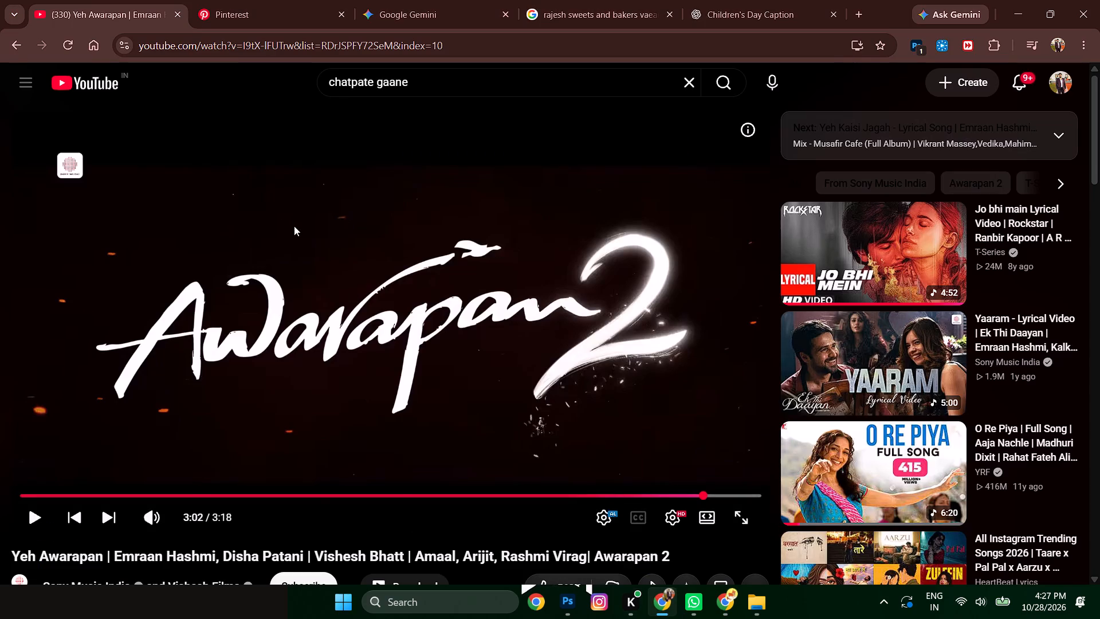
pyautogui.click(294, 226)
pyautogui.click(108, 522)
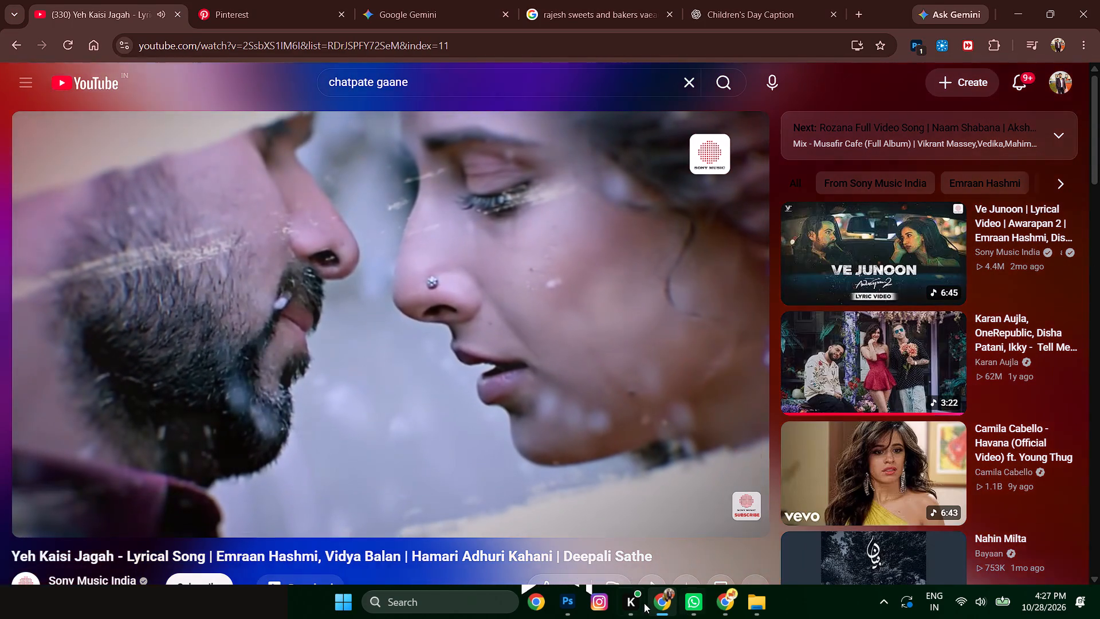
# Place the Chhath Puja by the Sacred River image from New Volume (D:) onto the canvas of the Chhath Puja - RSB Photoshop file.
pyautogui.click(567, 603)
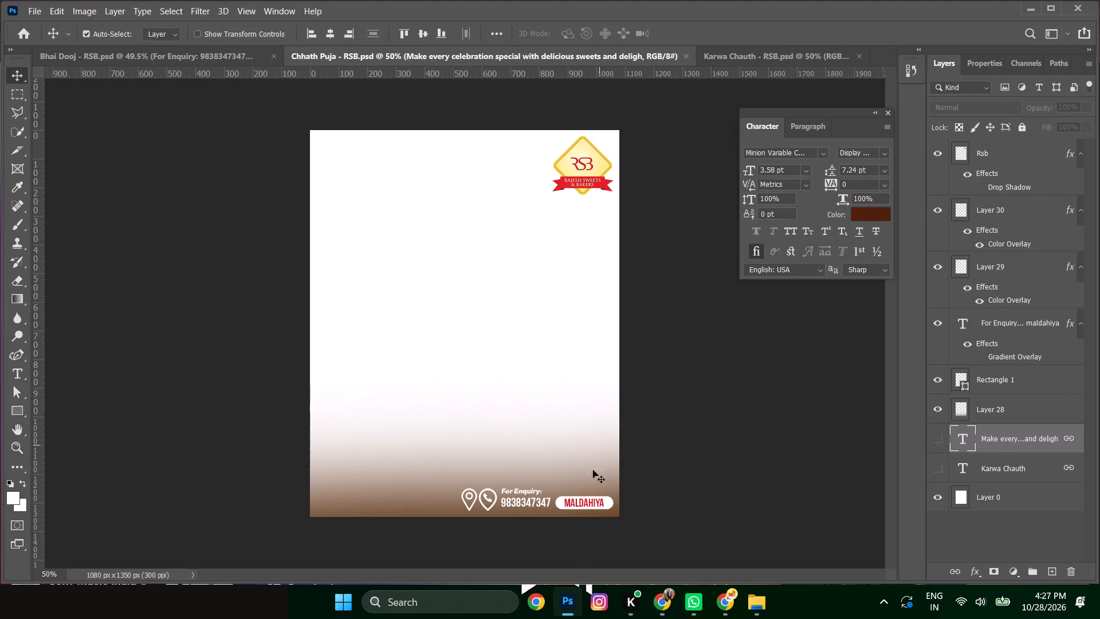
pyautogui.click(749, 604)
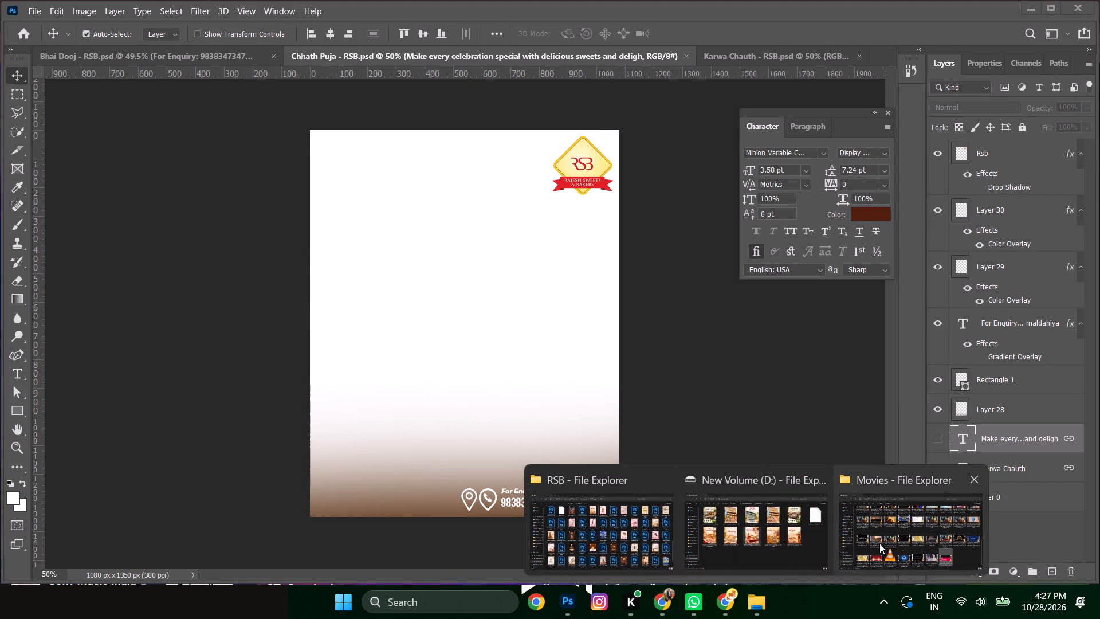
pyautogui.click(766, 544)
pyautogui.click(888, 460)
pyautogui.click(852, 323)
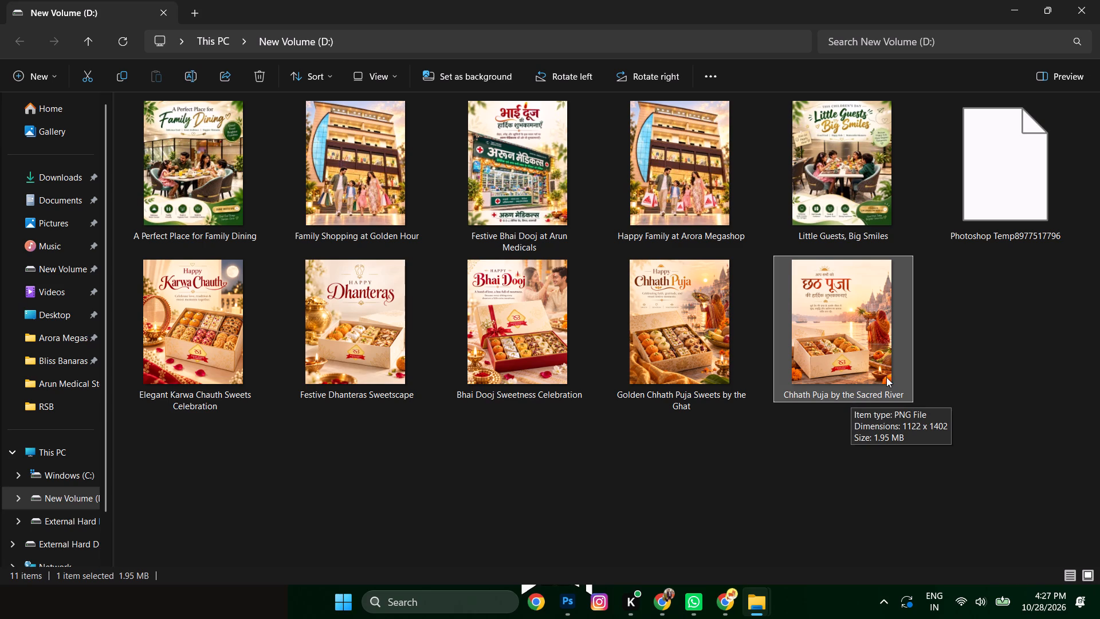
pyautogui.moveTo(838, 329); pyautogui.dragTo(571, 604)
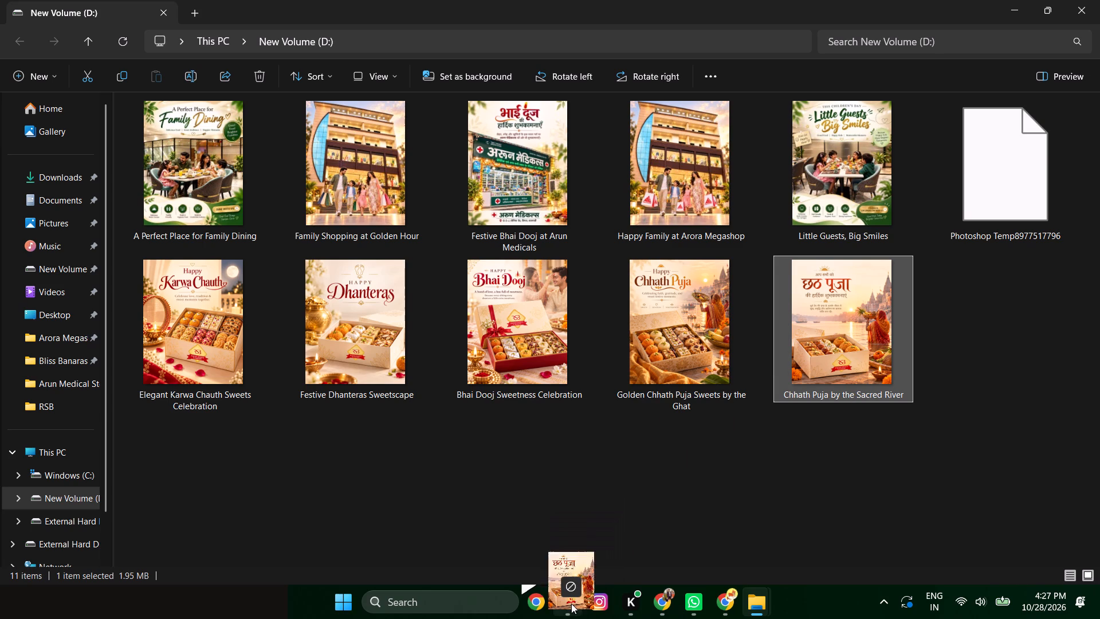
pyautogui.moveTo(571, 604); pyautogui.dragTo(469, 395)
pyautogui.press('Return')
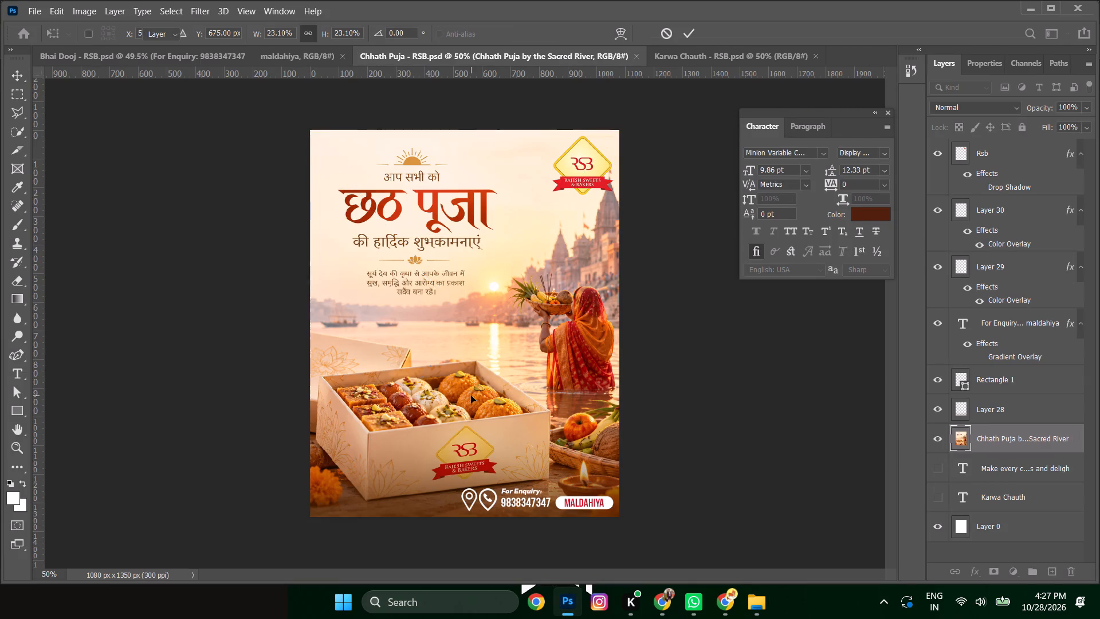
# Move the RSB logo at the poster's top-right corner slightly left, keeping its height on the canvas.
pyautogui.moveTo(586, 164); pyautogui.dragTo(571, 167)
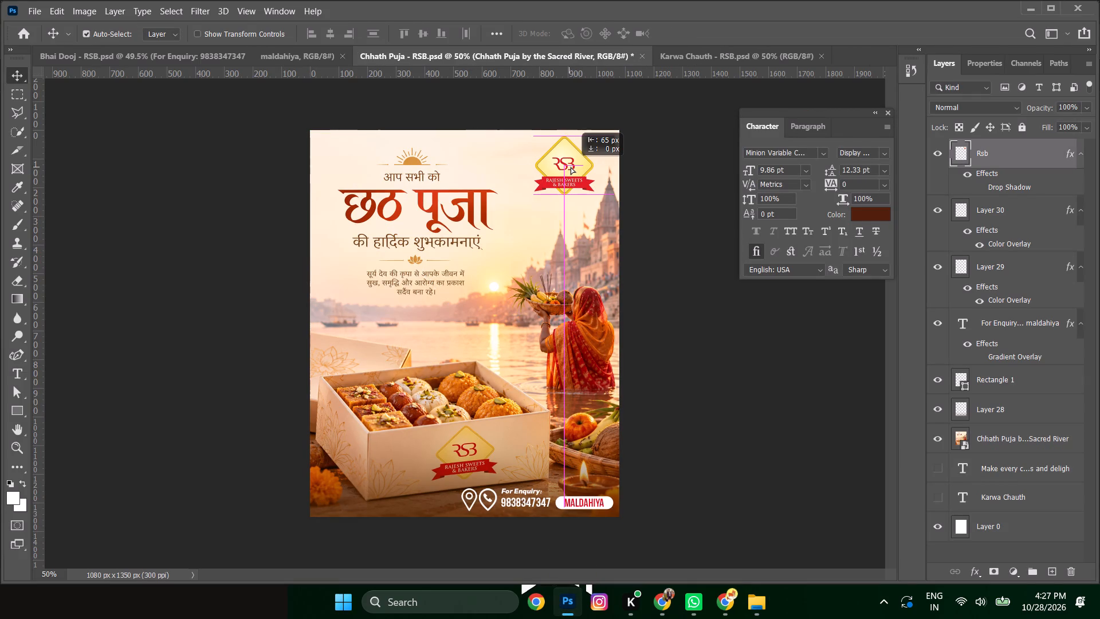
pyautogui.moveTo(571, 167); pyautogui.dragTo(575, 166)
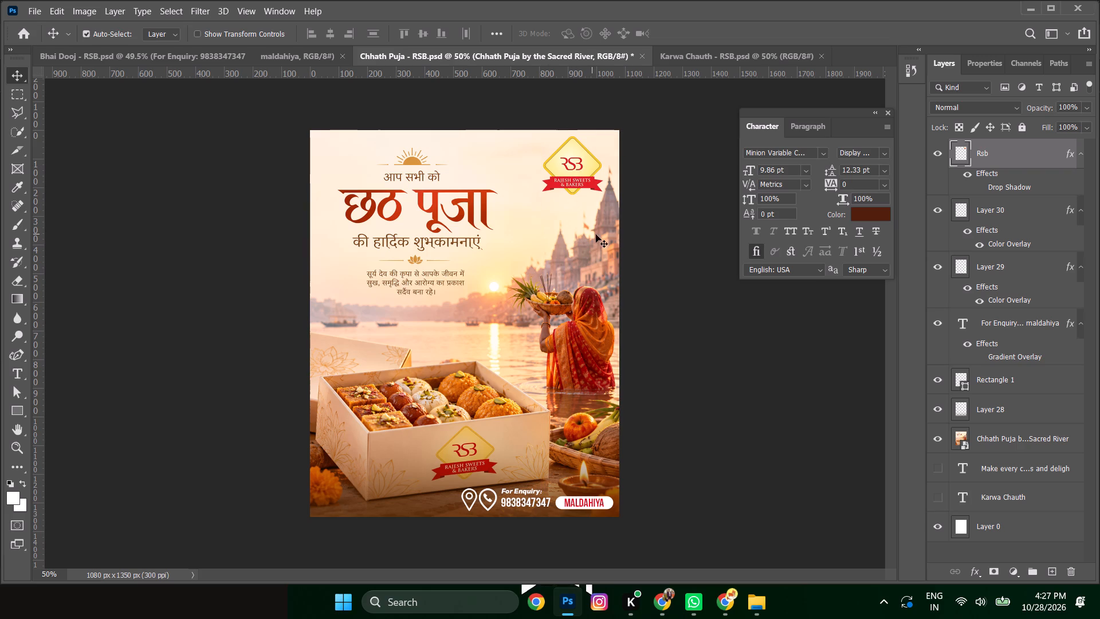
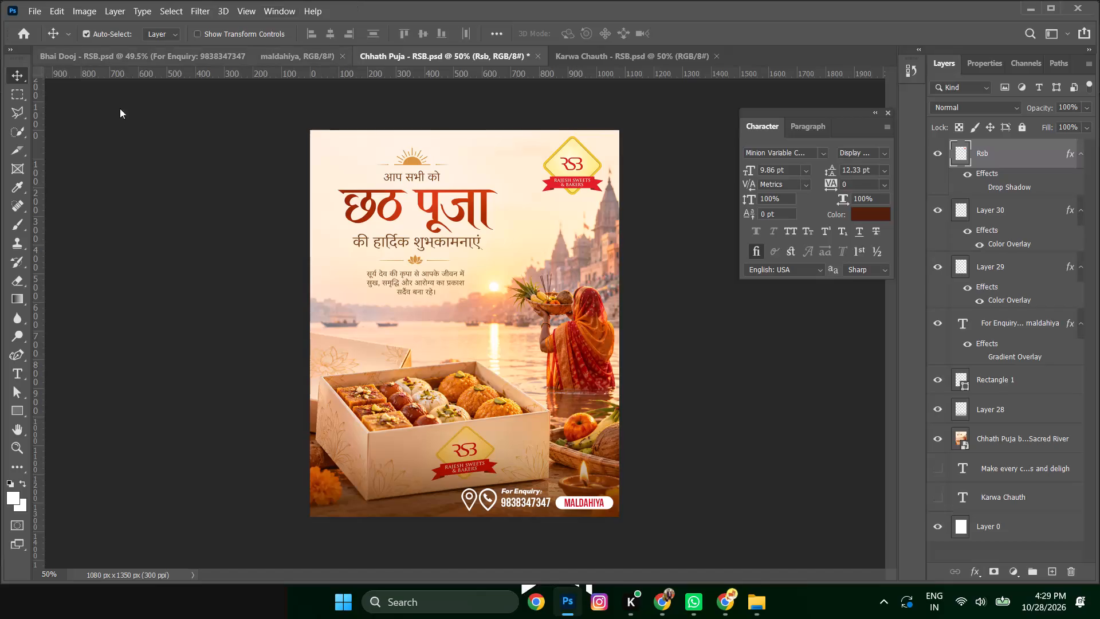
# Hide the Chhath Puja by the Sacred River artwork layer.
pyautogui.click(457, 258)
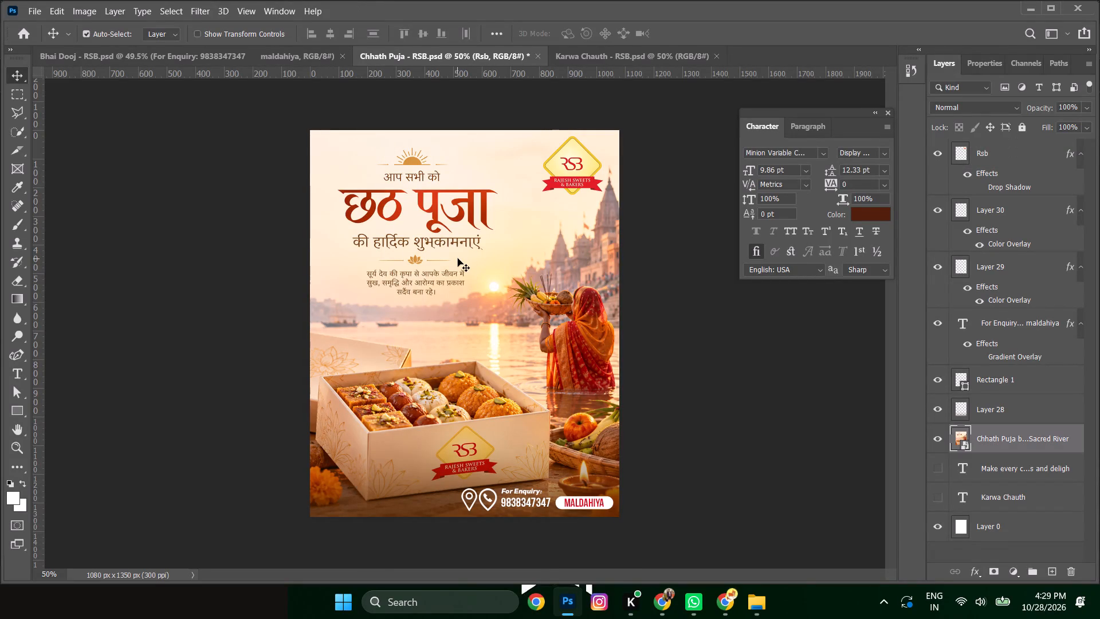
pyautogui.click(939, 438)
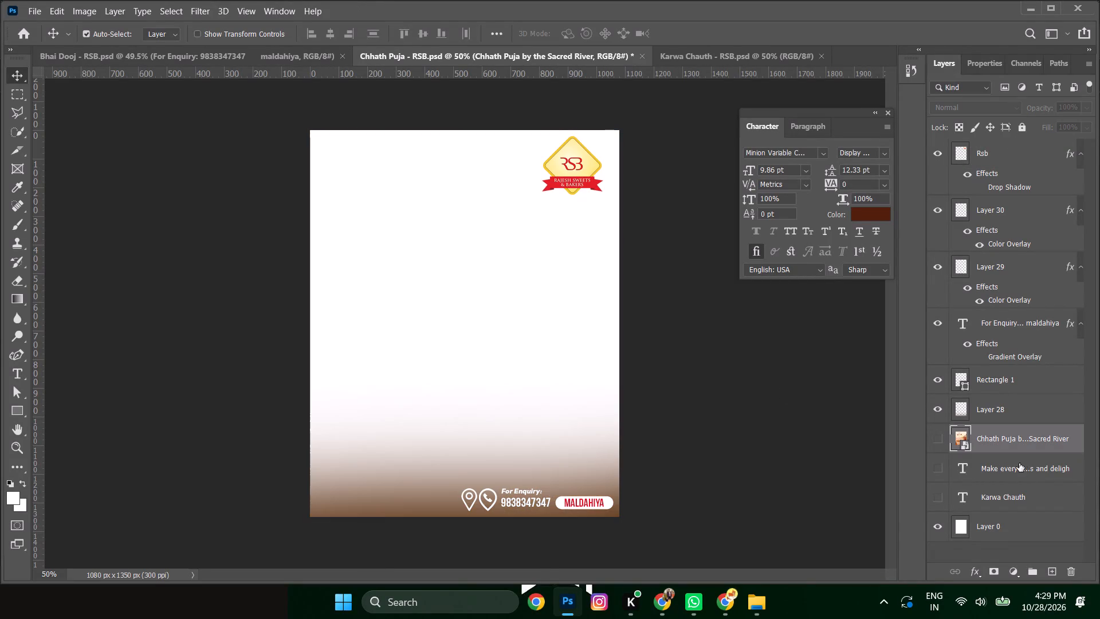
# Place the Golden Chhath Puja Sweets by the Ghat image from New Volume (D:) onto the poster canvas.
pyautogui.click(754, 604)
pyautogui.click(789, 538)
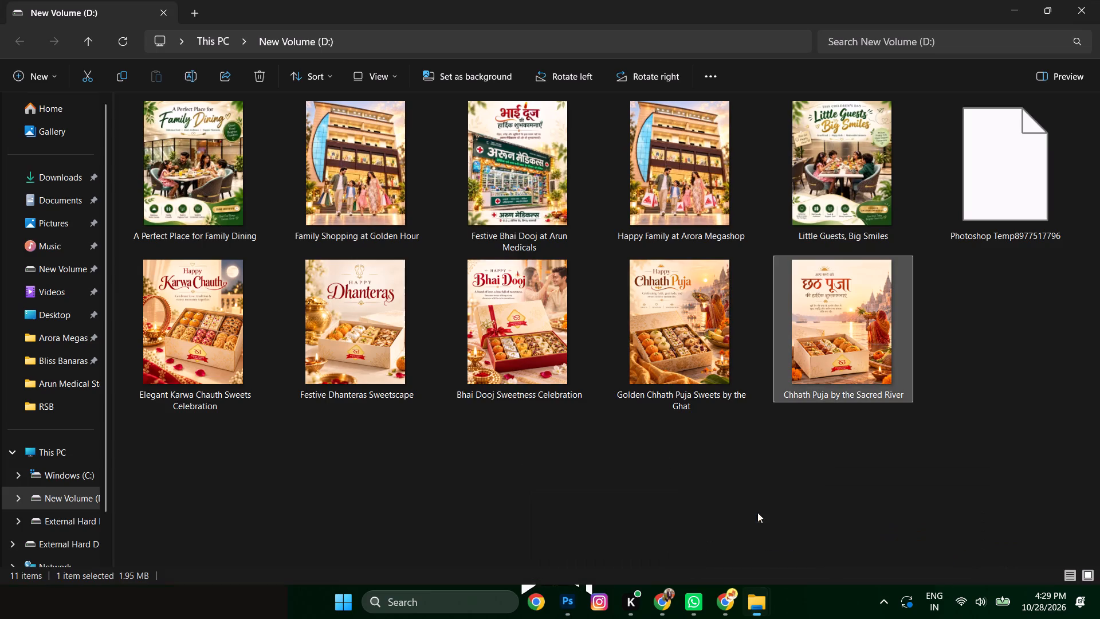
pyautogui.click(707, 343)
pyautogui.moveTo(678, 335); pyautogui.dragTo(646, 586)
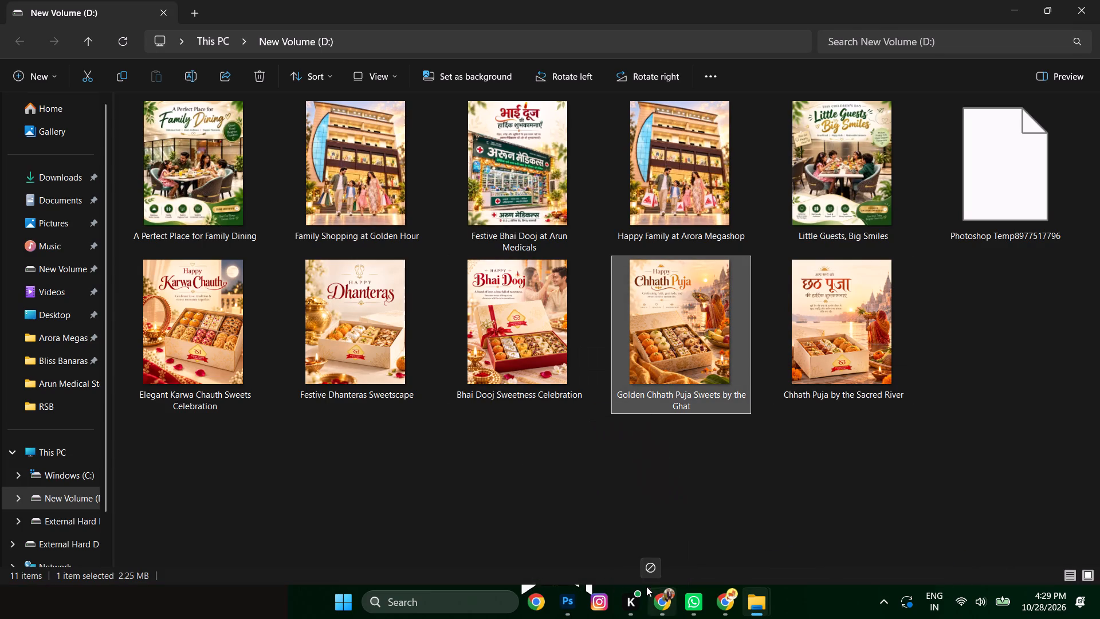
pyautogui.moveTo(646, 586); pyautogui.dragTo(520, 412)
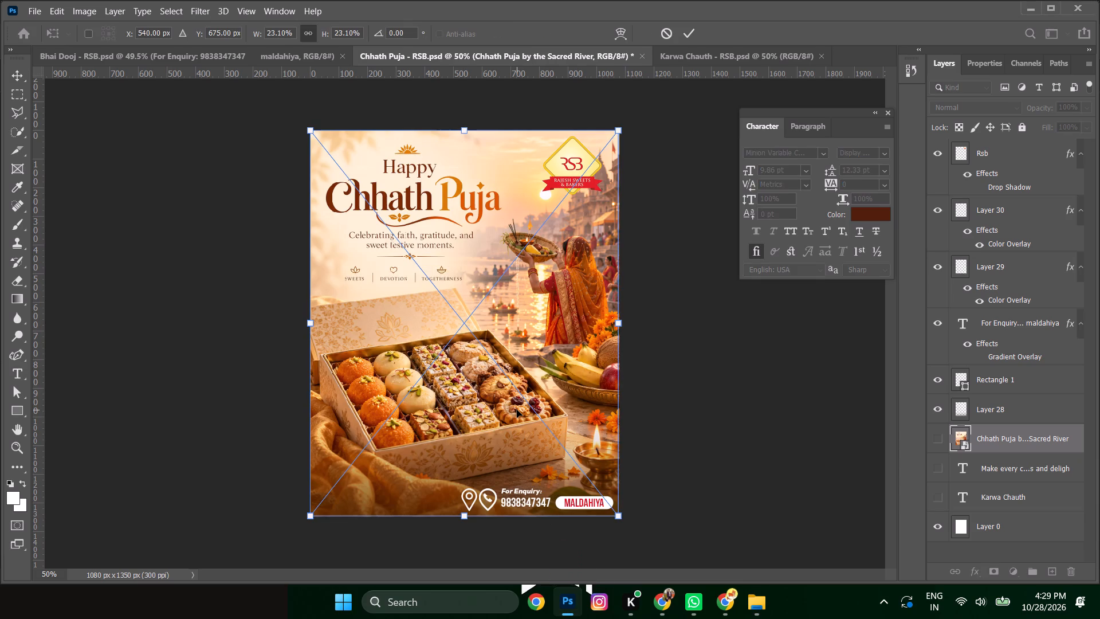
pyautogui.press('Return')
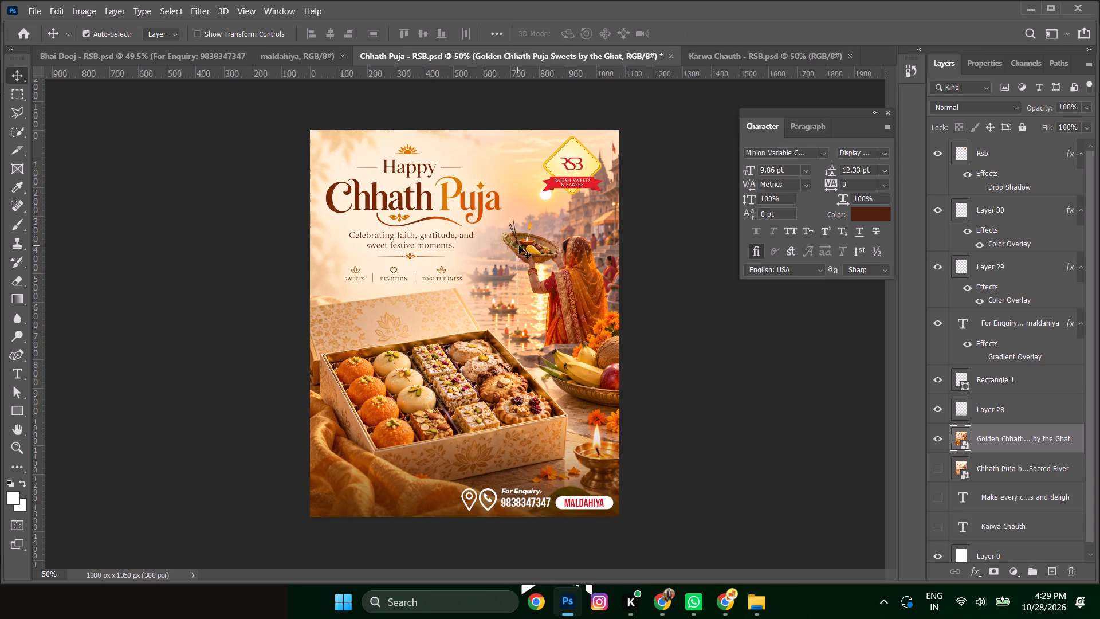
# Move the linked enquiry contact details and MALDAHIYA label to the poster's bottom-left corner and check their placement up close.
pyautogui.moveTo(572, 504); pyautogui.dragTo(462, 508)
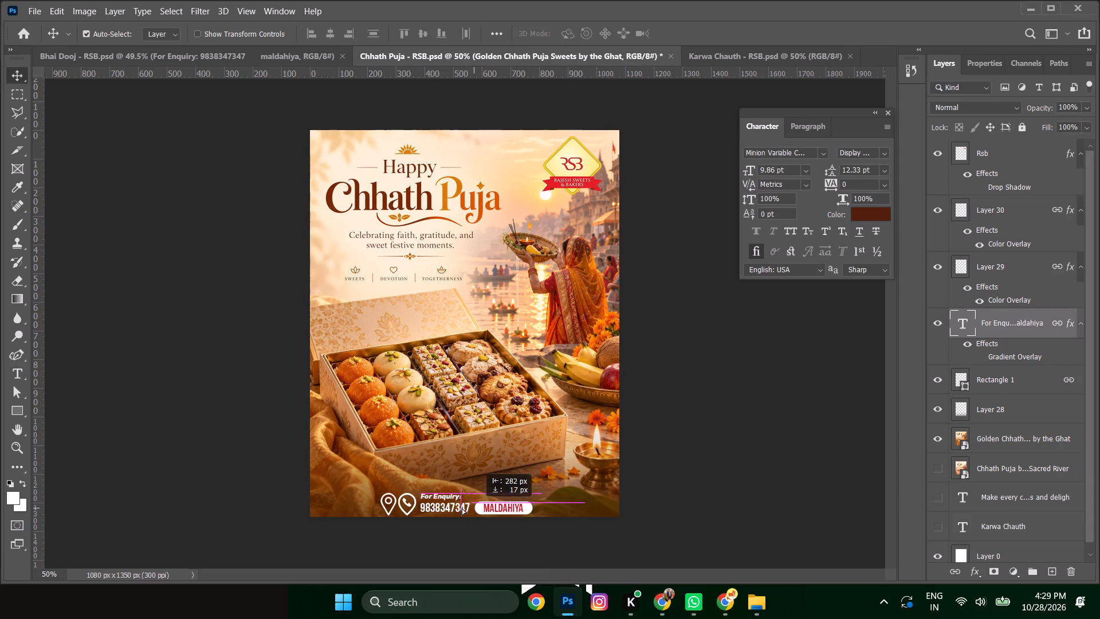
pyautogui.moveTo(462, 508); pyautogui.dragTo(431, 504)
pyautogui.hotkey('shift', 'Right')
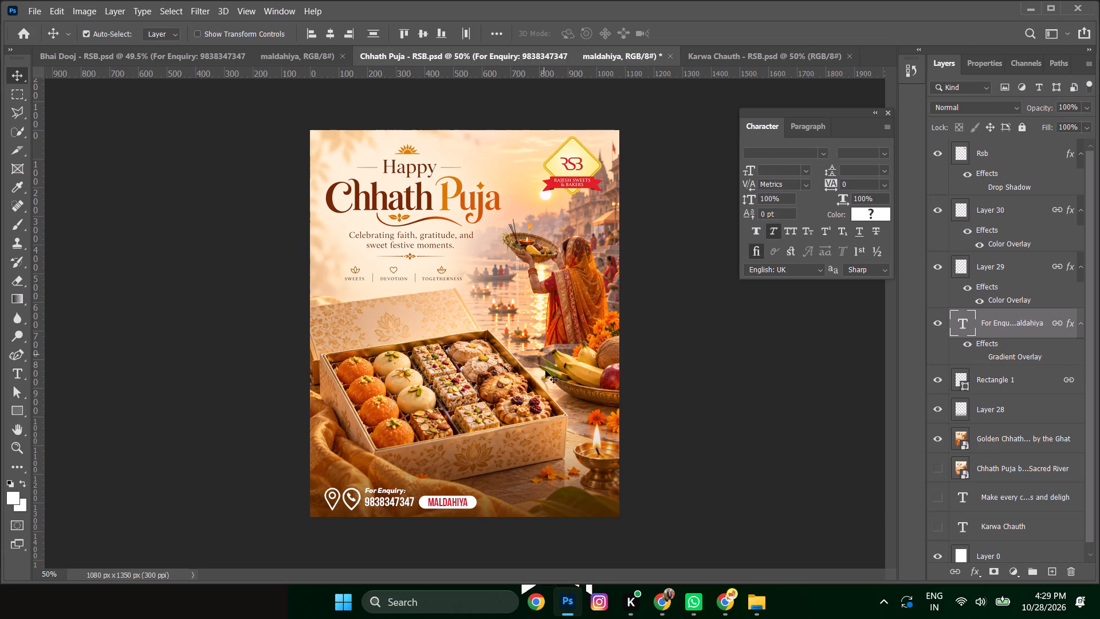
pyautogui.keyDown('alt'); pyautogui.scroll(5, 390, 459); pyautogui.keyUp('alt')
pyautogui.press('space')
pyautogui.press('space')
pyautogui.press('space')
pyautogui.press('space')
pyautogui.press('space')
pyautogui.press('space')
pyautogui.press('space')
pyautogui.press('space')
pyautogui.press('space')
pyautogui.press('space')
pyautogui.press('space')
pyautogui.press('space')
pyautogui.press('space')
pyautogui.moveTo(398, 481); pyautogui.dragTo(411, 445)
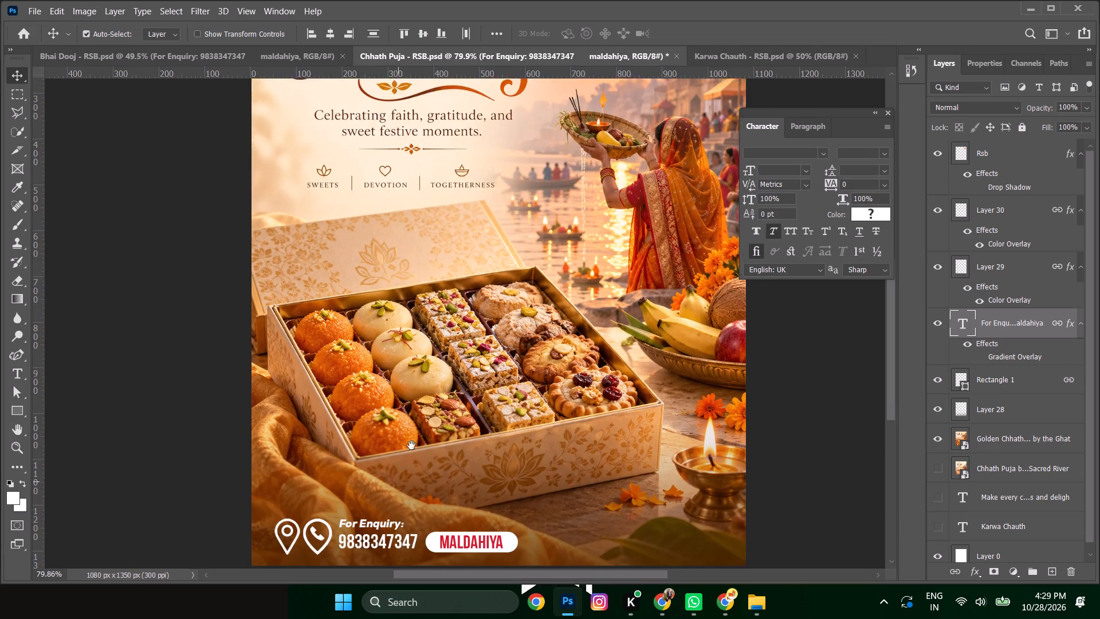
pyautogui.moveTo(411, 445); pyautogui.dragTo(417, 386)
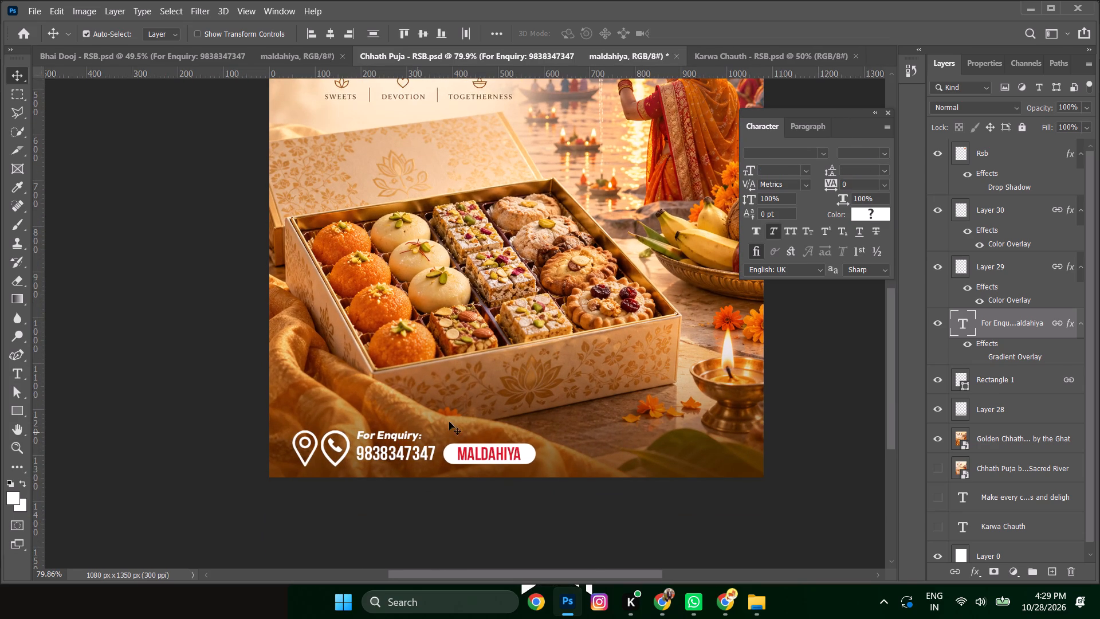
pyautogui.keyDown('alt'); pyautogui.scroll(-5, 454, 389); pyautogui.keyUp('alt')
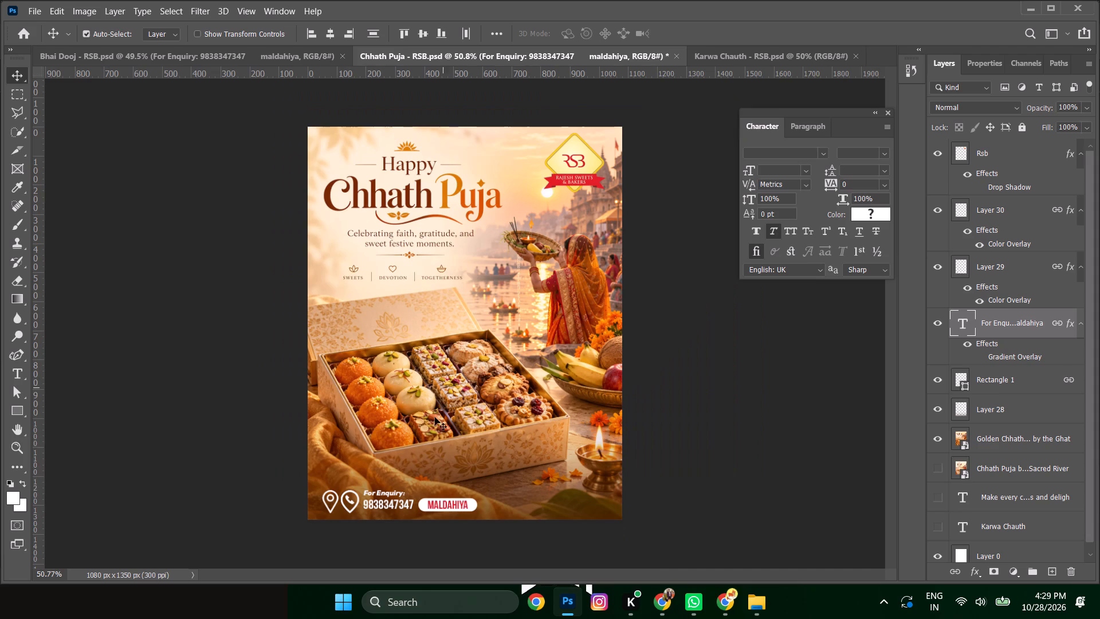
# Recolour the MALDAHIYA text to brown #6f3607, sampled from the sweet box in the artwork.
pyautogui.doubleClick(451, 506)
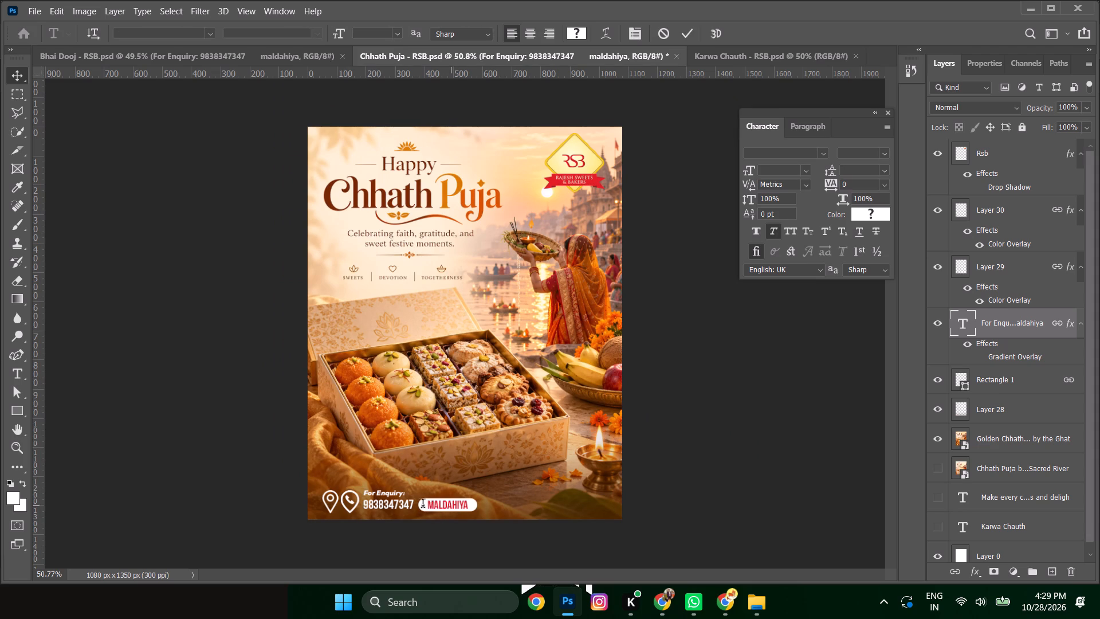
pyautogui.moveTo(423, 505); pyautogui.dragTo(523, 518)
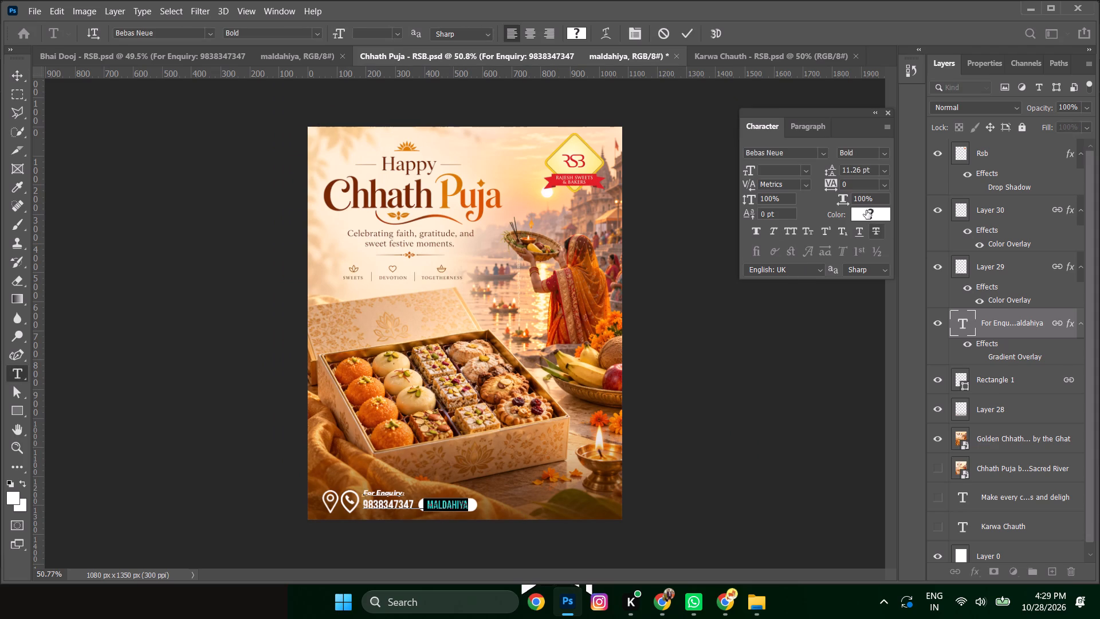
pyautogui.click(866, 210)
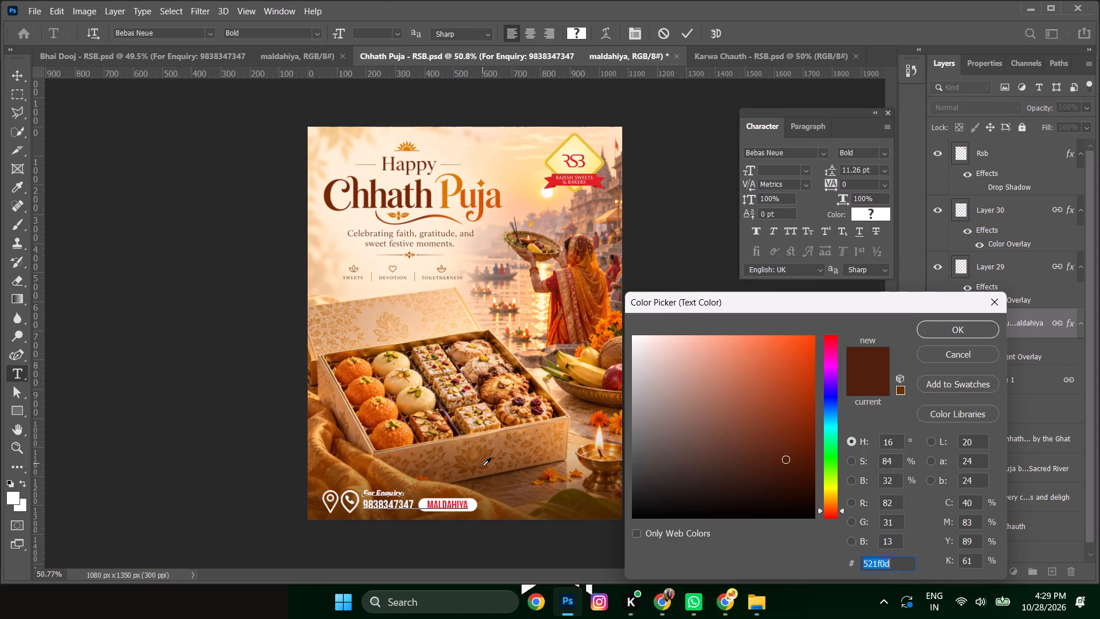
pyautogui.click(482, 466)
pyautogui.click(946, 327)
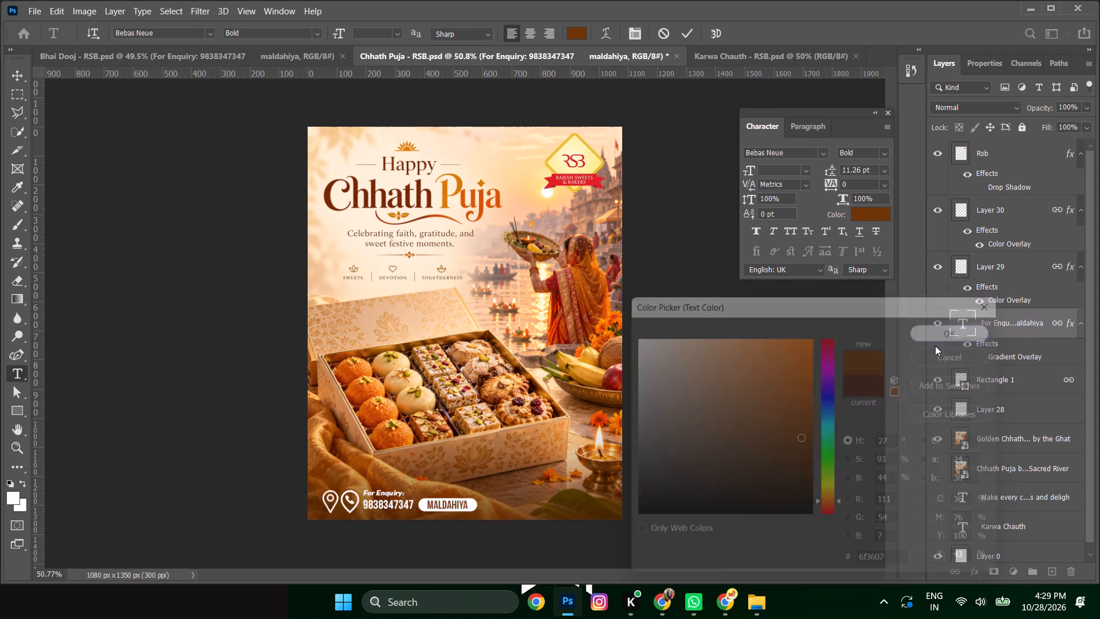
pyautogui.click(17, 69)
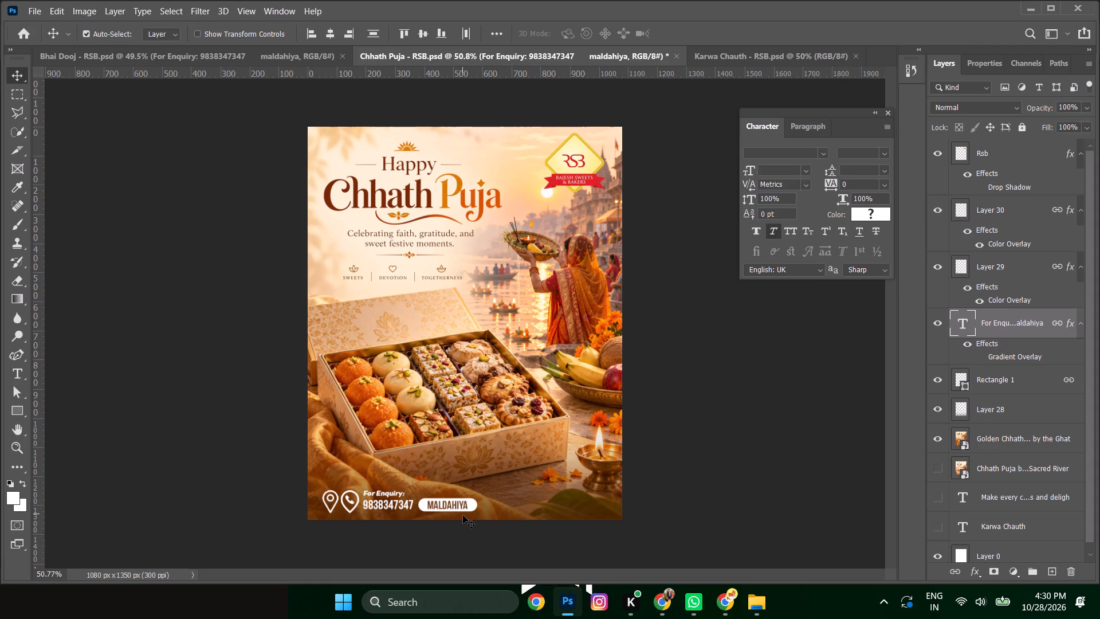
# Nudge the RSB logo at the poster's top-right corner up by 10 px.
pyautogui.click(579, 171)
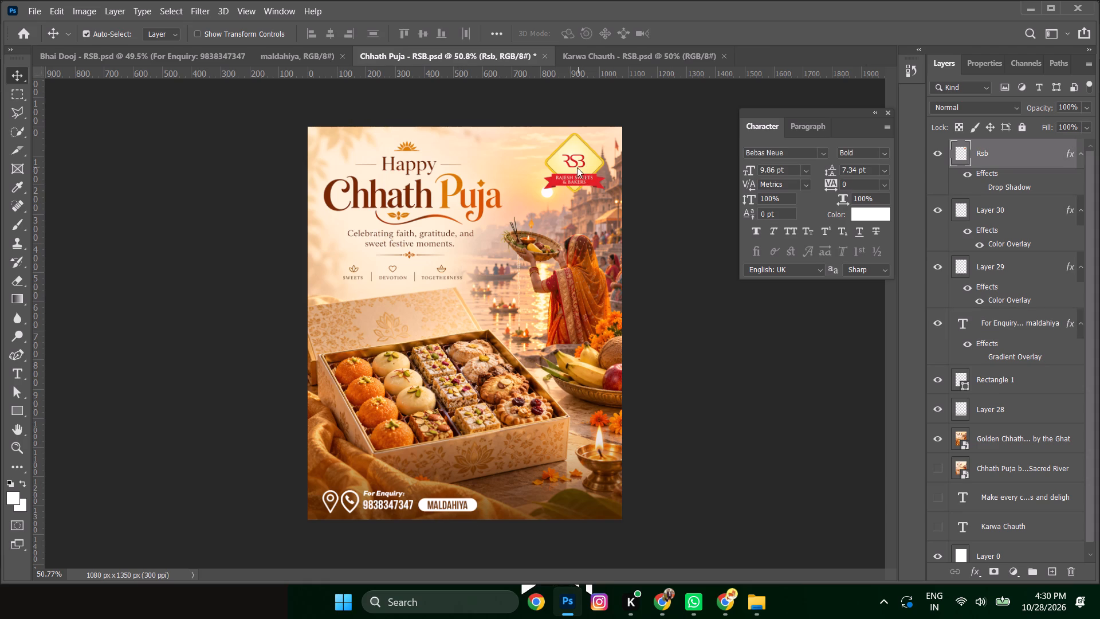
pyautogui.hotkey('shift', 'Up')
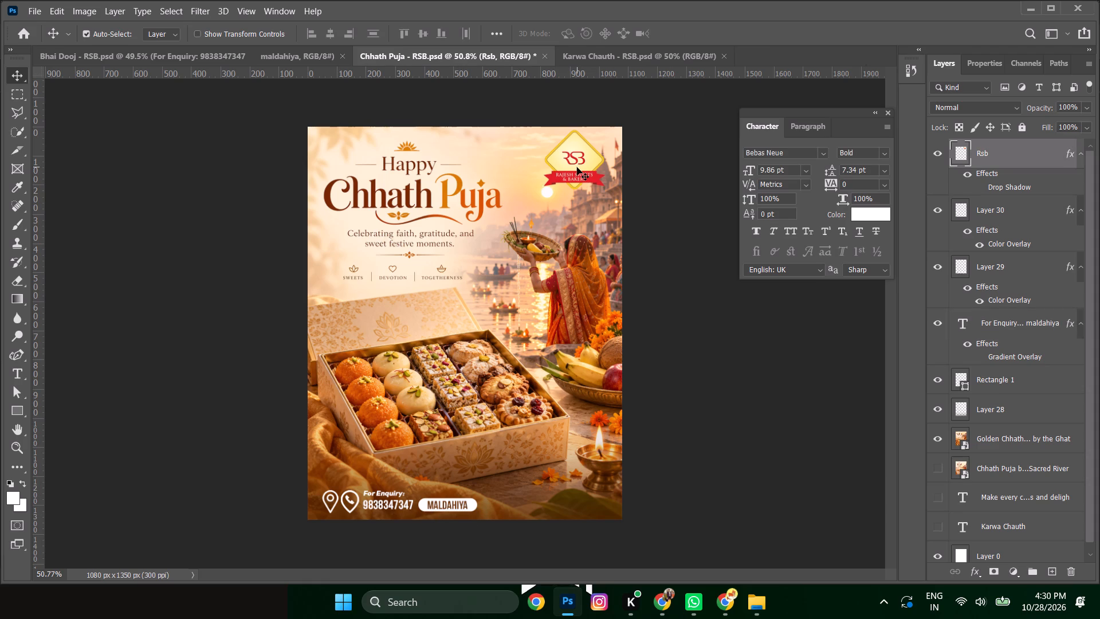
# Move the Golden Chhath Puja artwork layer down about 100 px on the canvas.
pyautogui.click(521, 271)
pyautogui.hotkey('shift', 'Down')
pyautogui.hotkey('shift', 'Down')
pyautogui.hotkey('shift', 'Down')
pyautogui.hotkey('shift', 'Down')
pyautogui.hotkey('shift', 'Down')
pyautogui.hotkey('shift', 'Down')
pyautogui.hotkey('shift', 'Down')
pyautogui.hotkey('shift', 'Down')
pyautogui.hotkey('shift', 'Down')
pyautogui.hotkey('shift', 'Down')
pyautogui.hotkey('shift', 'Down')
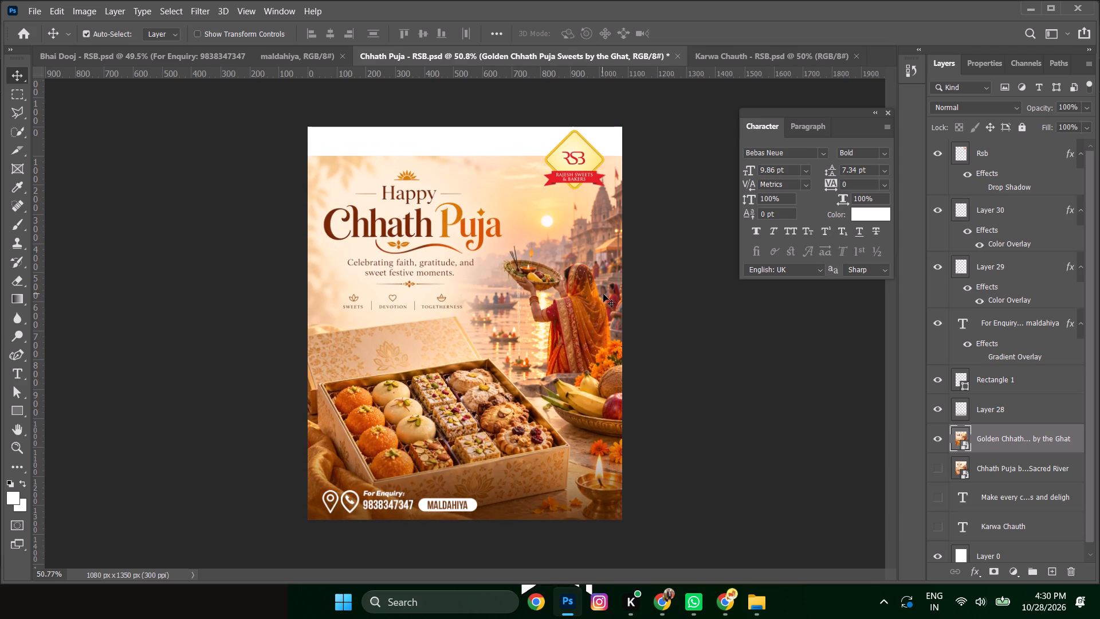
# Rasterize the Golden Chhath Puja Sweets by the Ghat smart object layer.
pyautogui.click(463, 232)
pyautogui.rightClick(1029, 441)
pyautogui.click(873, 254)
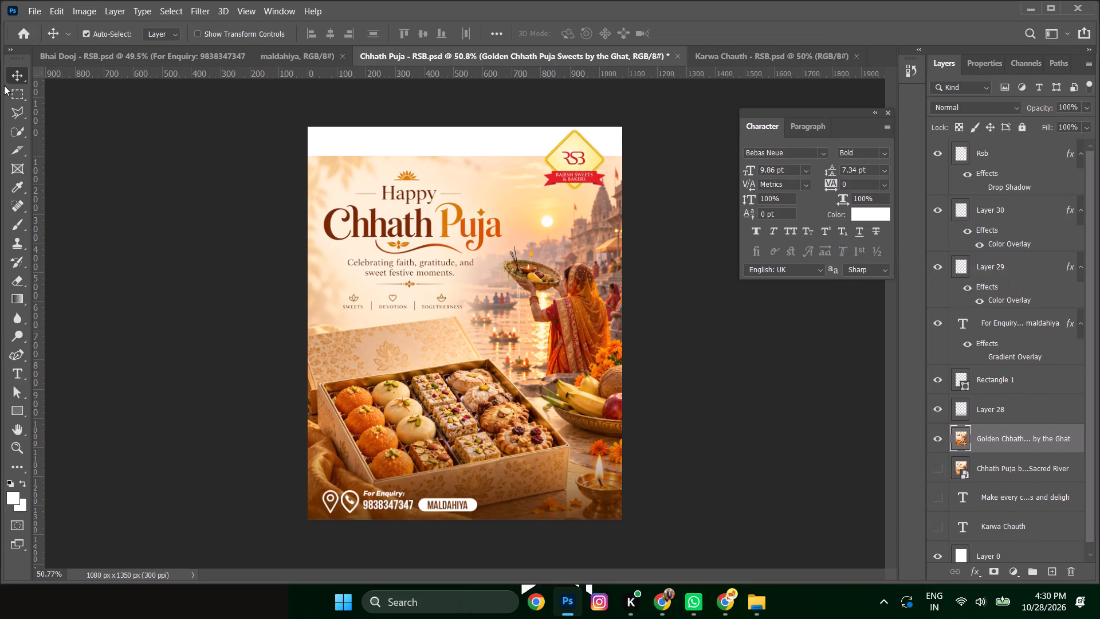
# Select the blank strip above the artwork, 1080 px wide and about 100 px high, fill it with matching background, and deselect.
pyautogui.click(19, 96)
pyautogui.moveTo(128, 95); pyautogui.dragTo(695, 155)
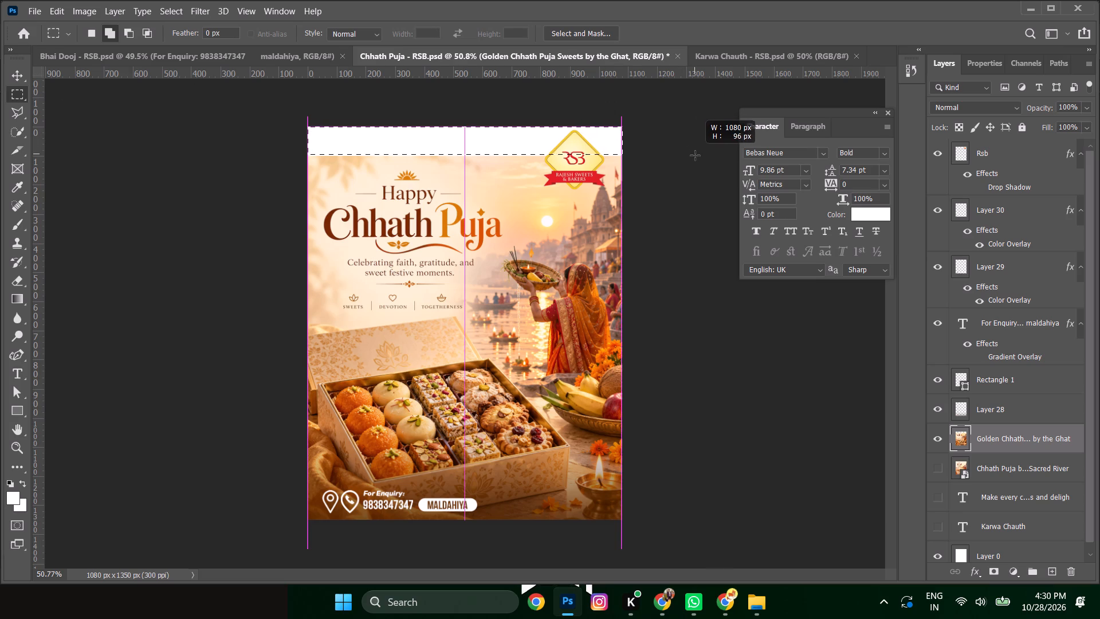
pyautogui.moveTo(695, 155); pyautogui.dragTo(695, 156)
pyautogui.rightClick(443, 139)
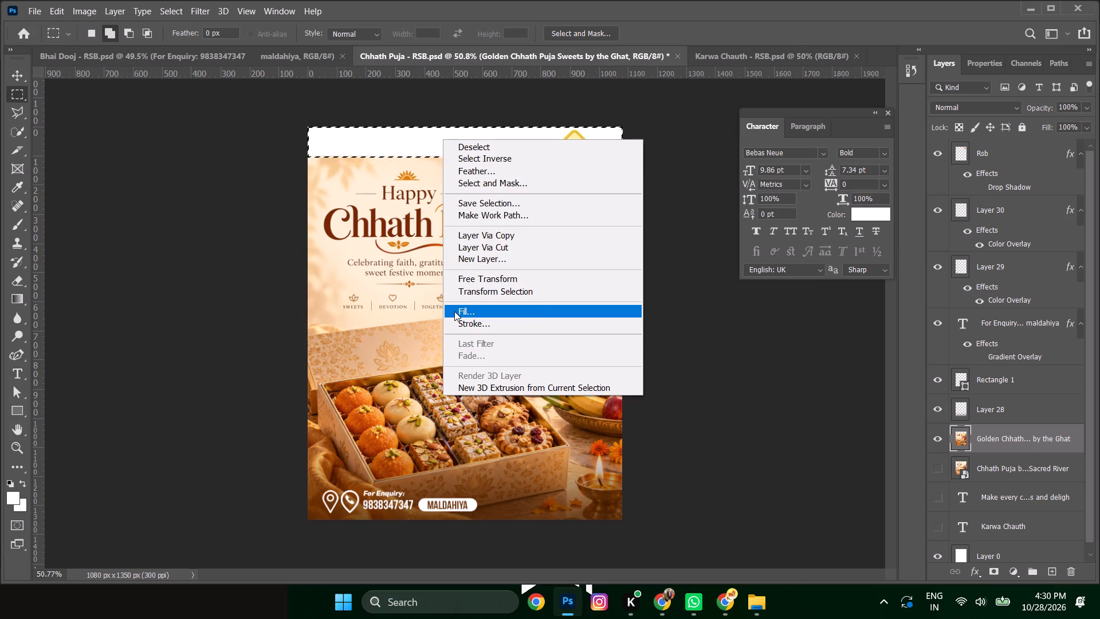
pyautogui.click(457, 311)
pyautogui.click(640, 148)
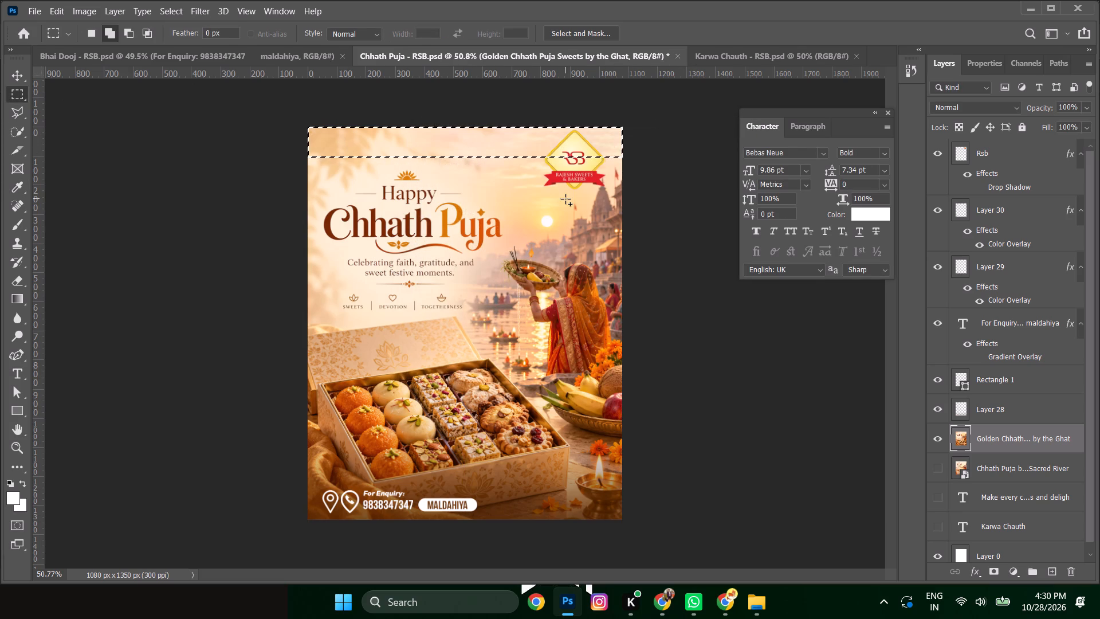
pyautogui.hotkey('ctrl', 'd')
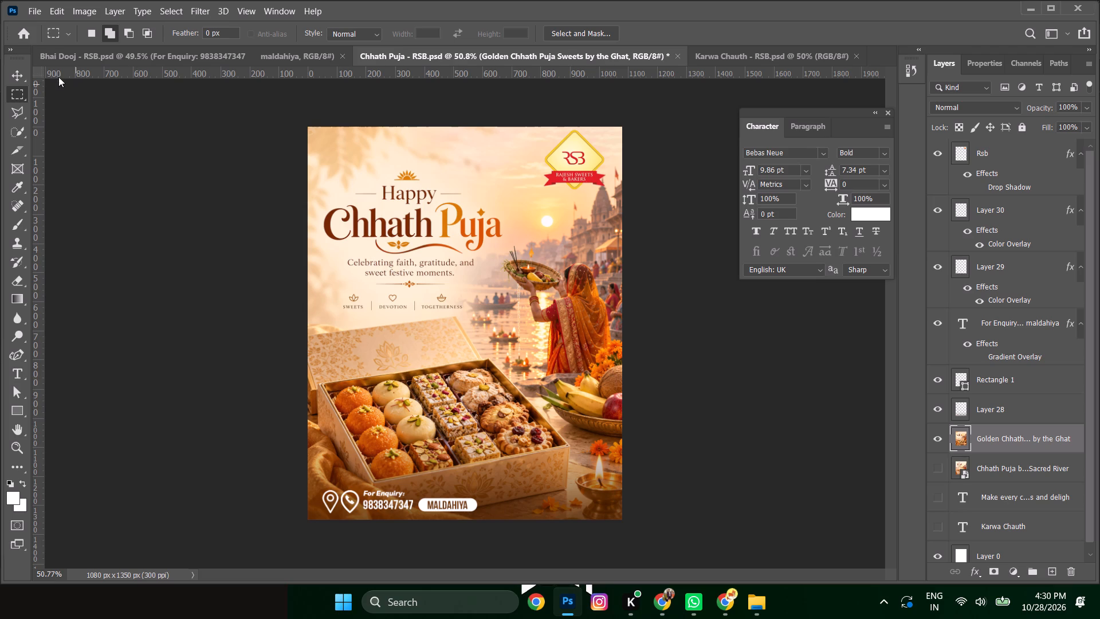
# Nudge the artwork layer up 30 px in total and shift the RSB logo 20 px down and 20 px right.
pyautogui.click(23, 74)
pyautogui.click(465, 222)
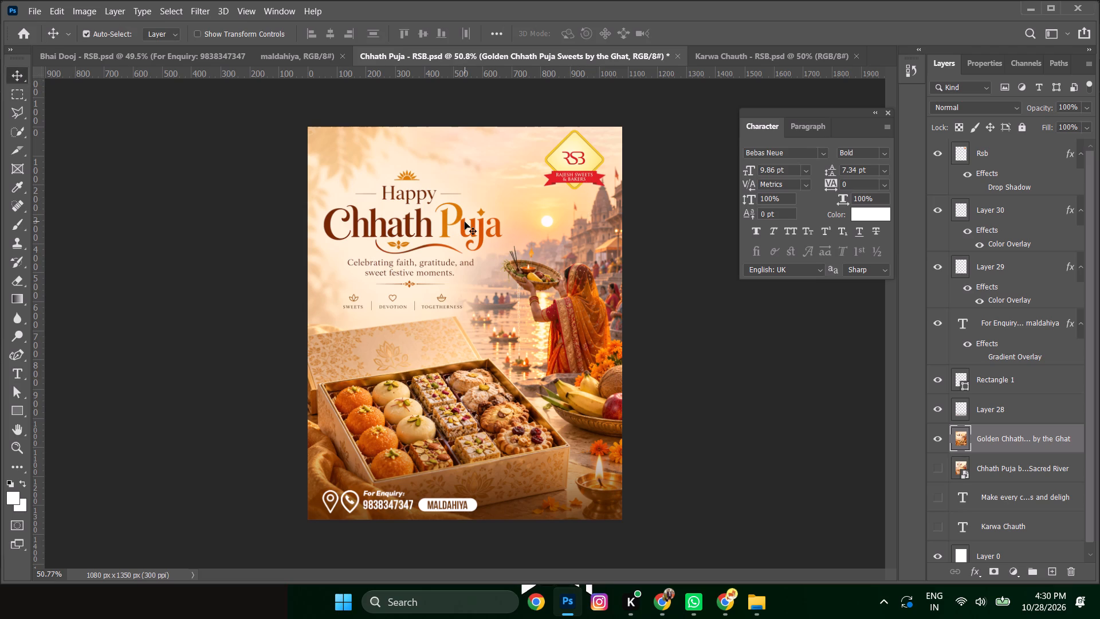
pyautogui.hotkey('shift', 'Up')
pyautogui.click(584, 160)
pyautogui.hotkey('shift', 'Down')
pyautogui.hotkey('shift', 'Right')
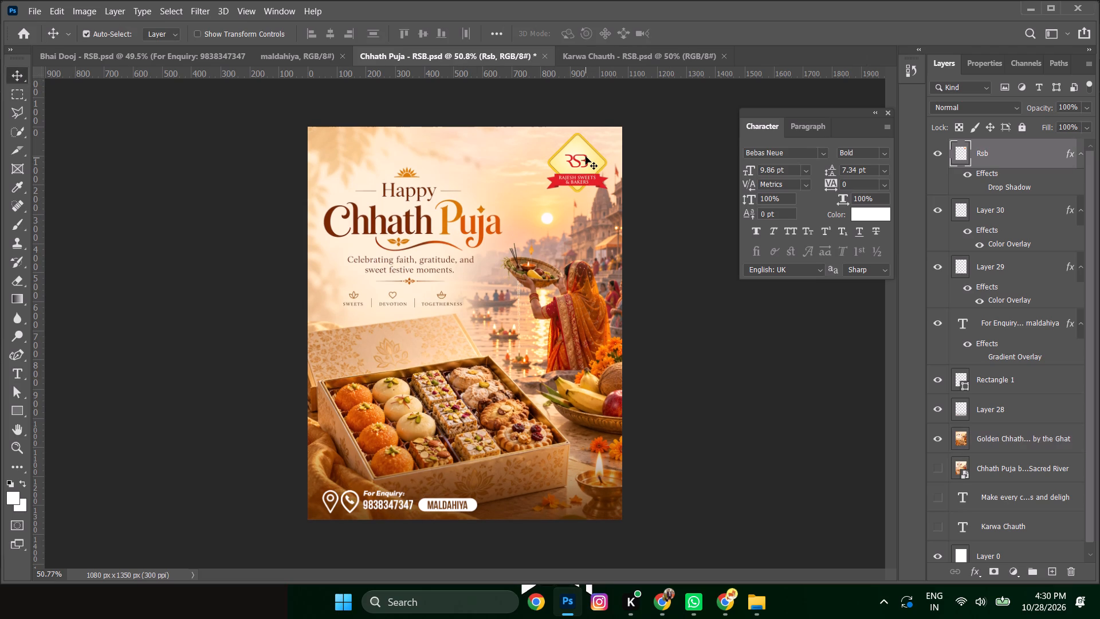
pyautogui.hotkey('shift', 'Down')
pyautogui.hotkey('shift', 'Right')
pyautogui.click(505, 178)
pyautogui.hotkey('shift', 'Up')
pyautogui.hotkey('shift', 'Up')
# Enable the RSB logo's Drop Shadow with opacity 25%, distance 10 px and size 10 px.
pyautogui.click(579, 168)
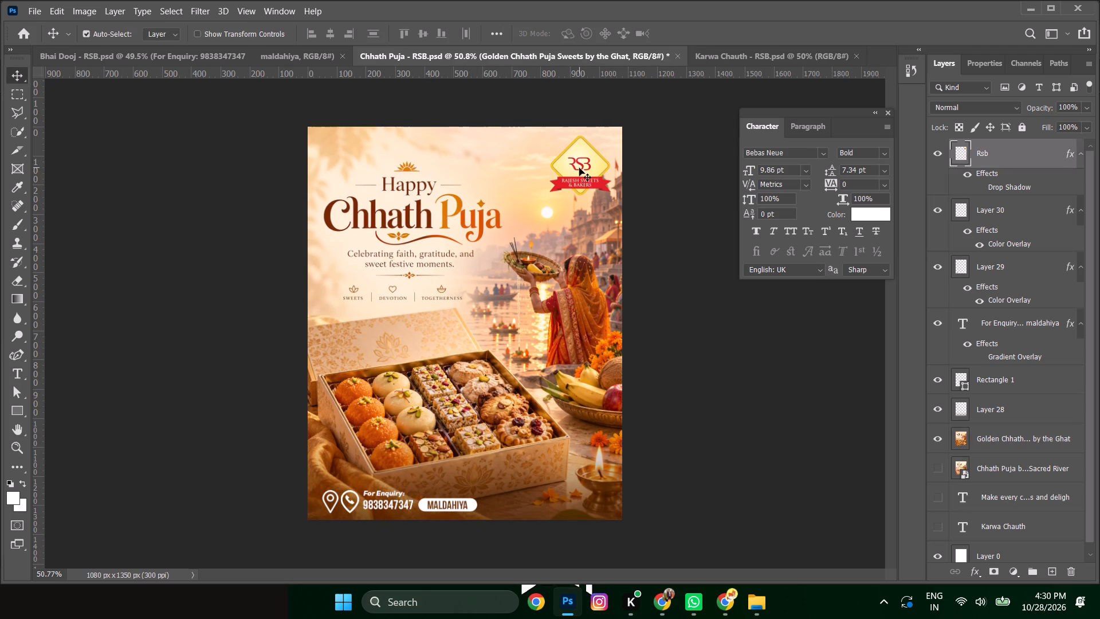
pyautogui.click(982, 187)
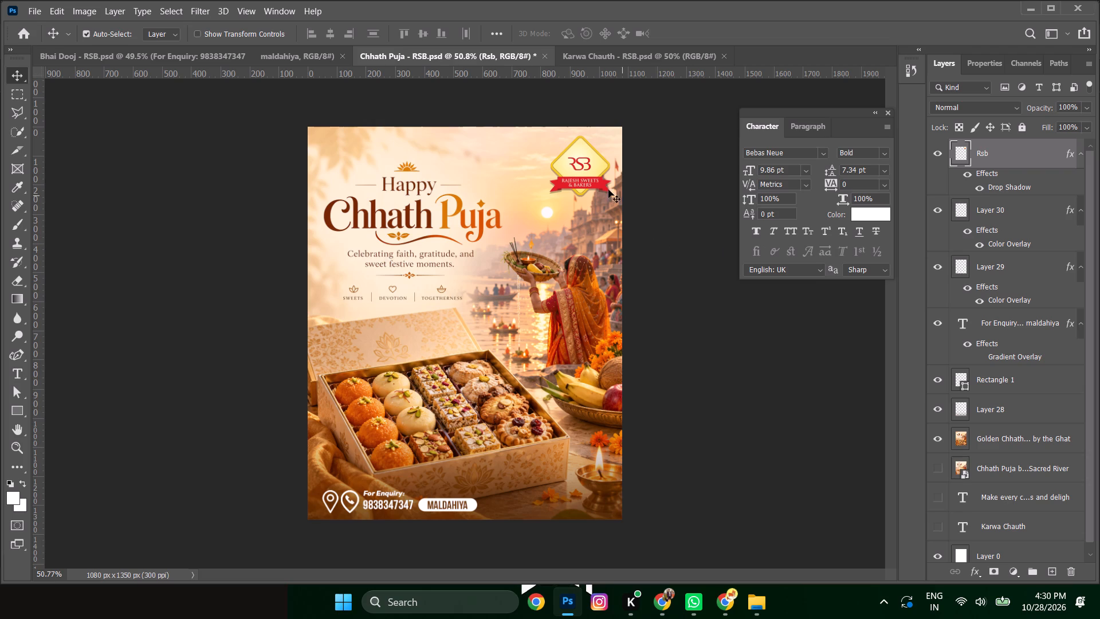
pyautogui.click(586, 169)
pyautogui.doubleClick(1017, 186)
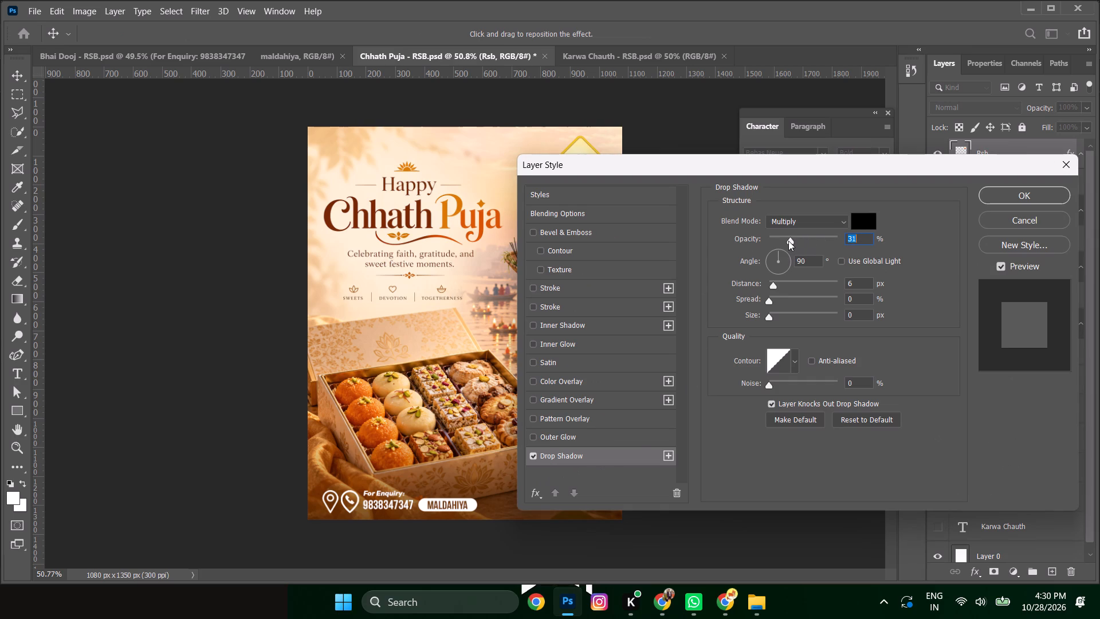
pyautogui.moveTo(788, 241); pyautogui.dragTo(767, 242)
pyautogui.moveTo(751, 164); pyautogui.dragTo(752, 248)
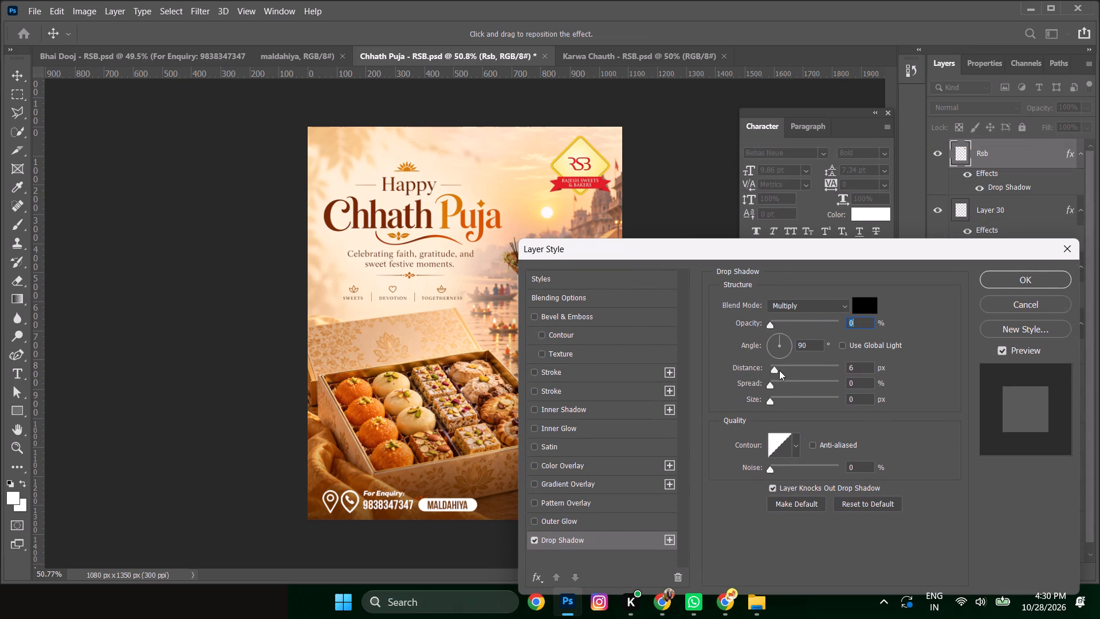
pyautogui.moveTo(771, 323); pyautogui.dragTo(788, 324)
pyautogui.click(776, 370)
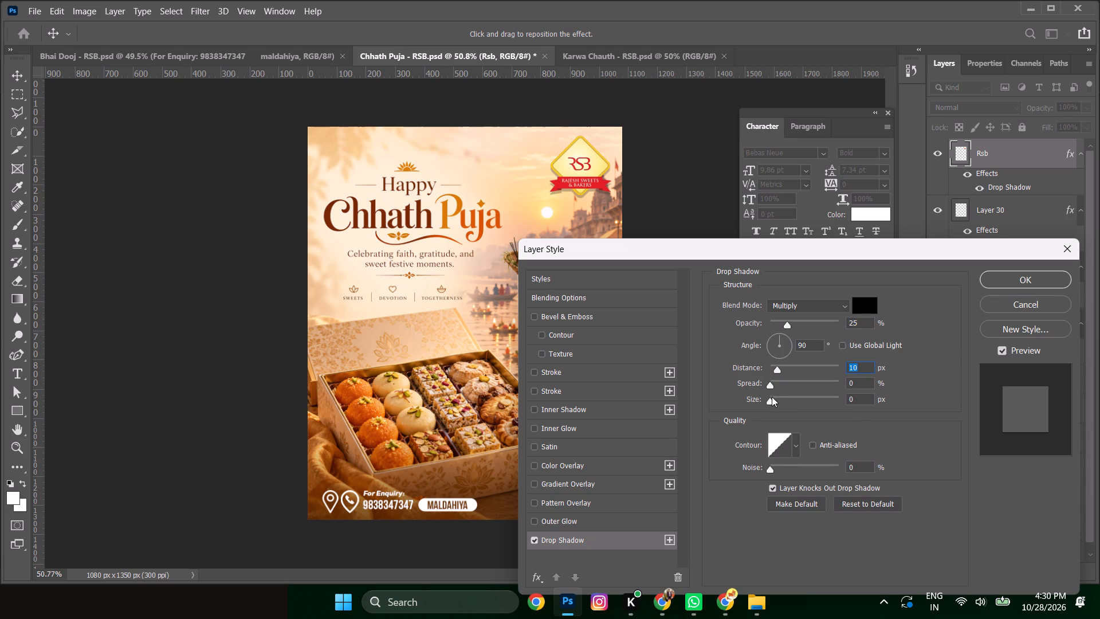
pyautogui.moveTo(770, 401); pyautogui.dragTo(777, 401)
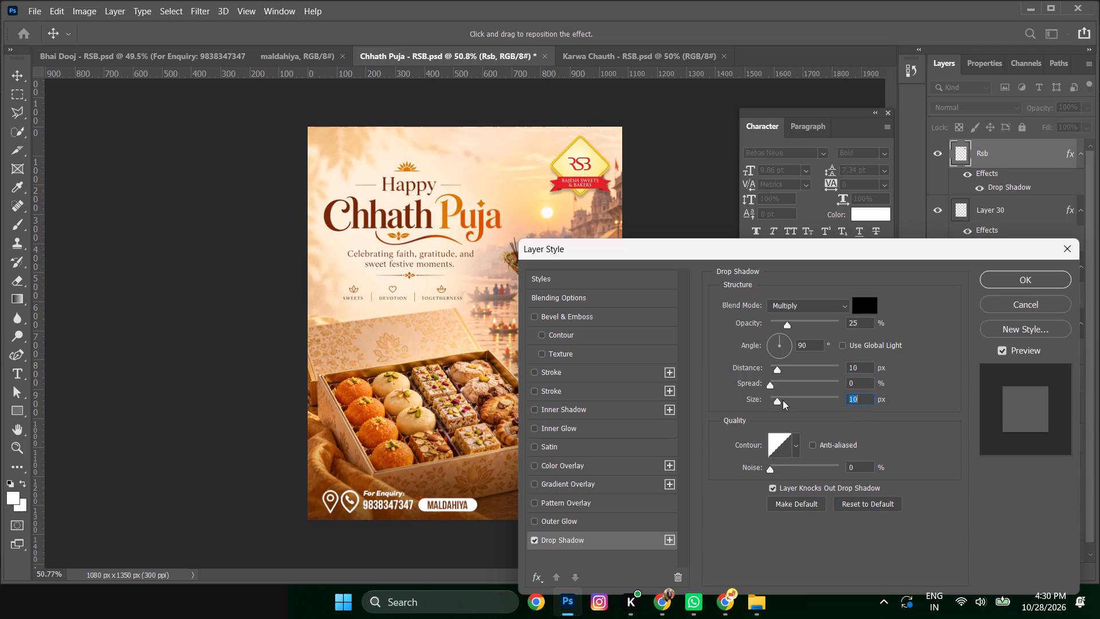
pyautogui.click(1009, 273)
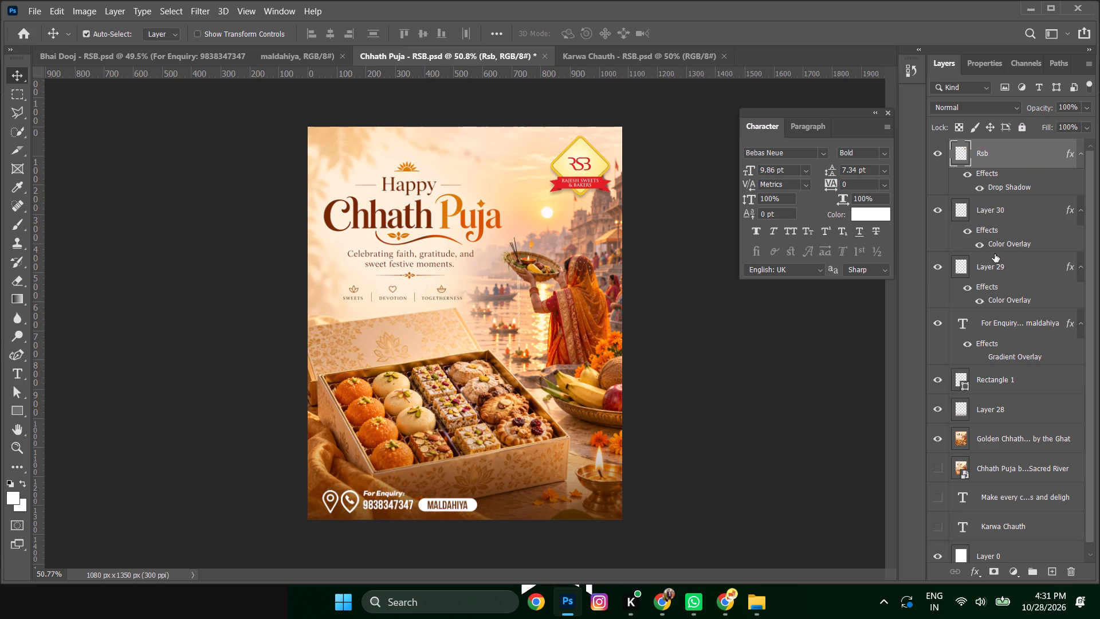
# Nudge the Golden Chhath Puja artwork layer up by another 10 px.
pyautogui.click(484, 185)
pyautogui.hotkey('shift', 'Up')
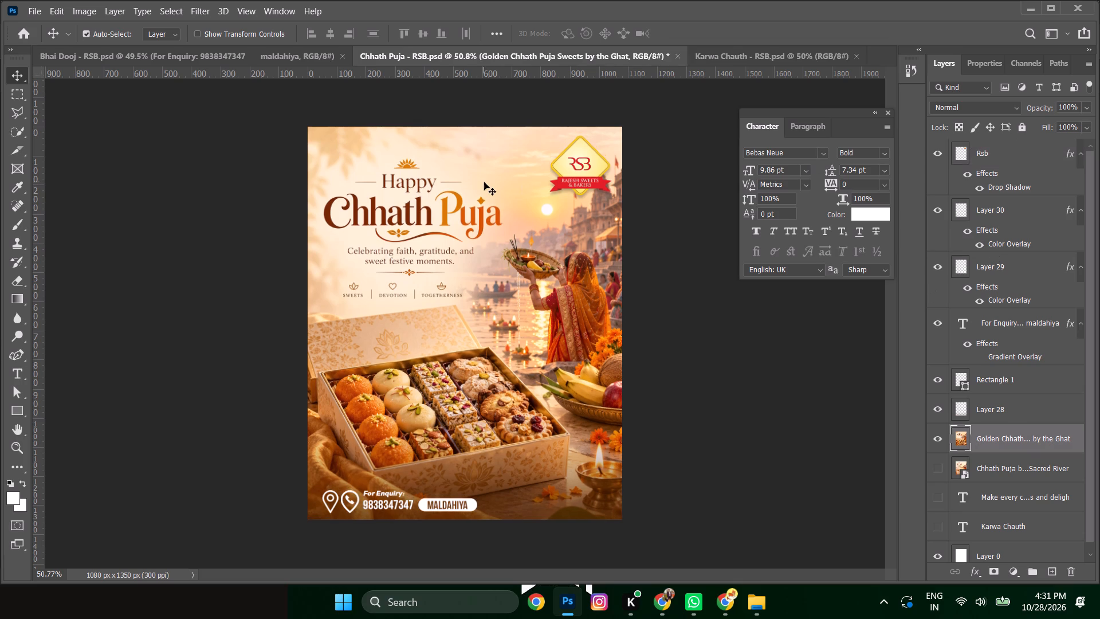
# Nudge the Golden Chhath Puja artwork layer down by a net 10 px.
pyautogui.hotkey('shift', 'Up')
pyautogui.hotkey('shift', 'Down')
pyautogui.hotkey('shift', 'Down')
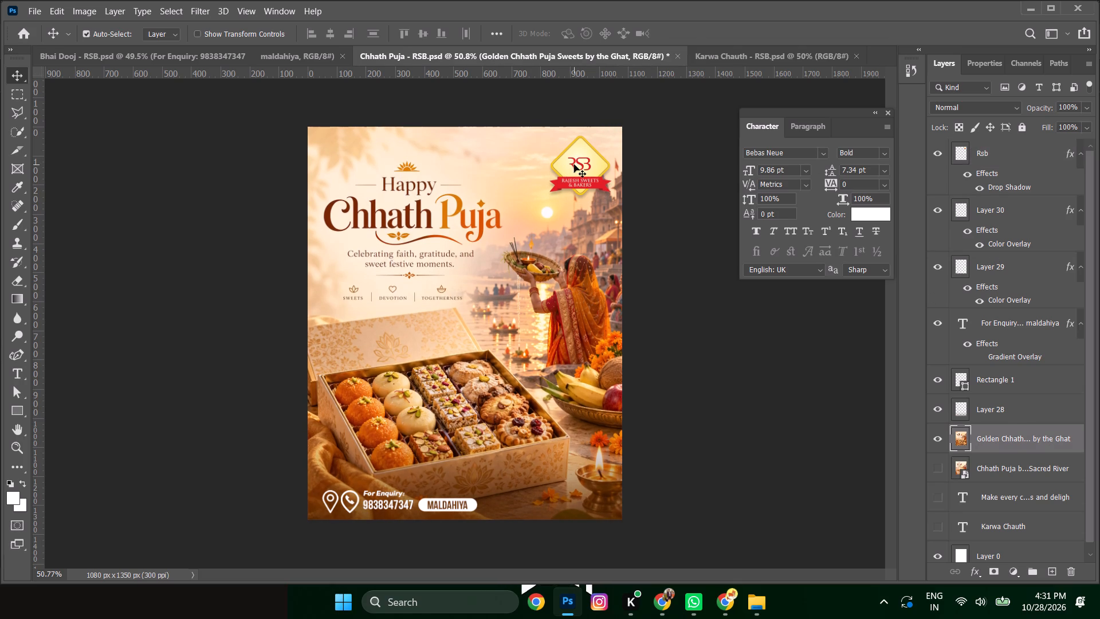
# Shift the RSB logo a net 17 px up and 9 px right, closer to the poster's corner.
pyautogui.click(574, 164)
pyautogui.hotkey('shift', 'Up')
pyautogui.hotkey('shift', 'Right')
pyautogui.hotkey('shift', 'Up')
pyautogui.press('Down')
pyautogui.press('Down')
pyautogui.press('Down')
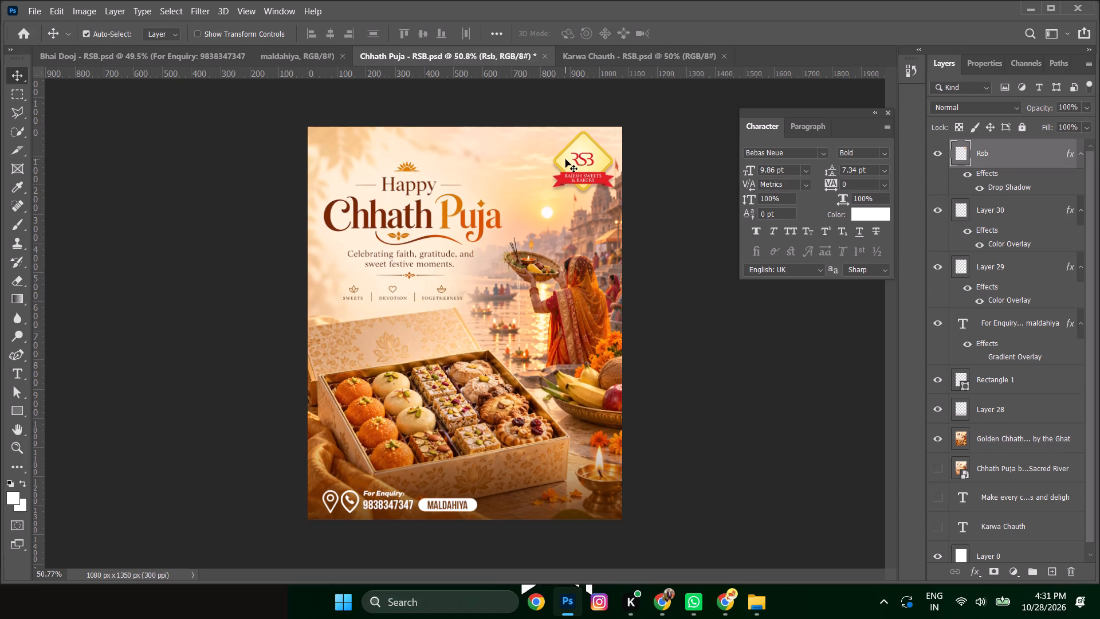
pyautogui.press('Left')
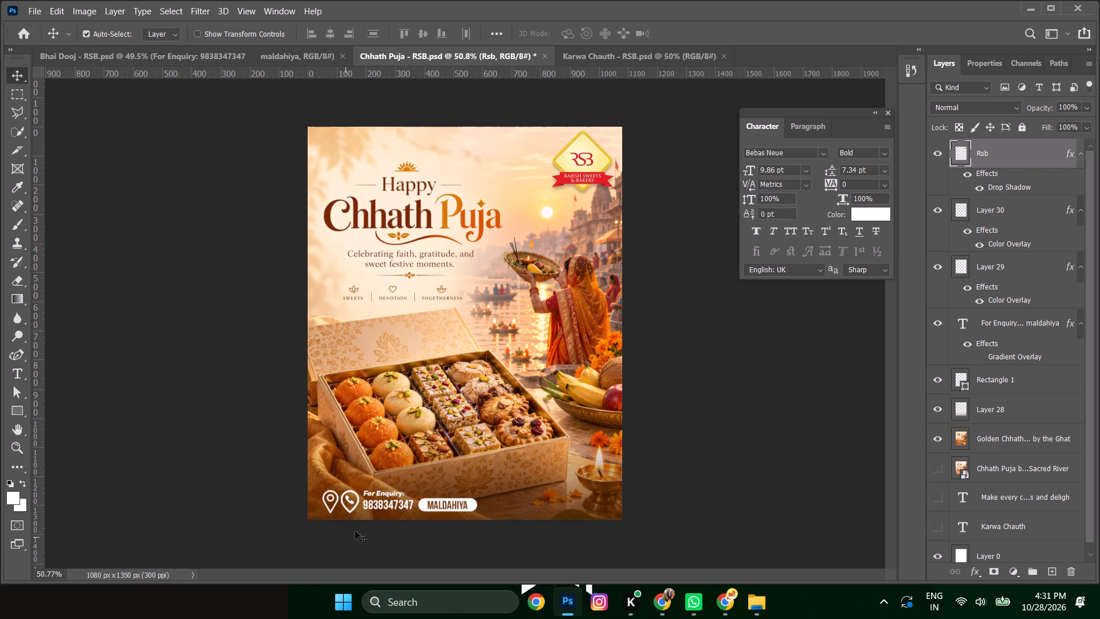
# Nudge the enquiry text, together with its linked icons and MALDAHIYA label, 10 px to the right.
pyautogui.click(367, 504)
pyautogui.hotkey('shift', 'Right')
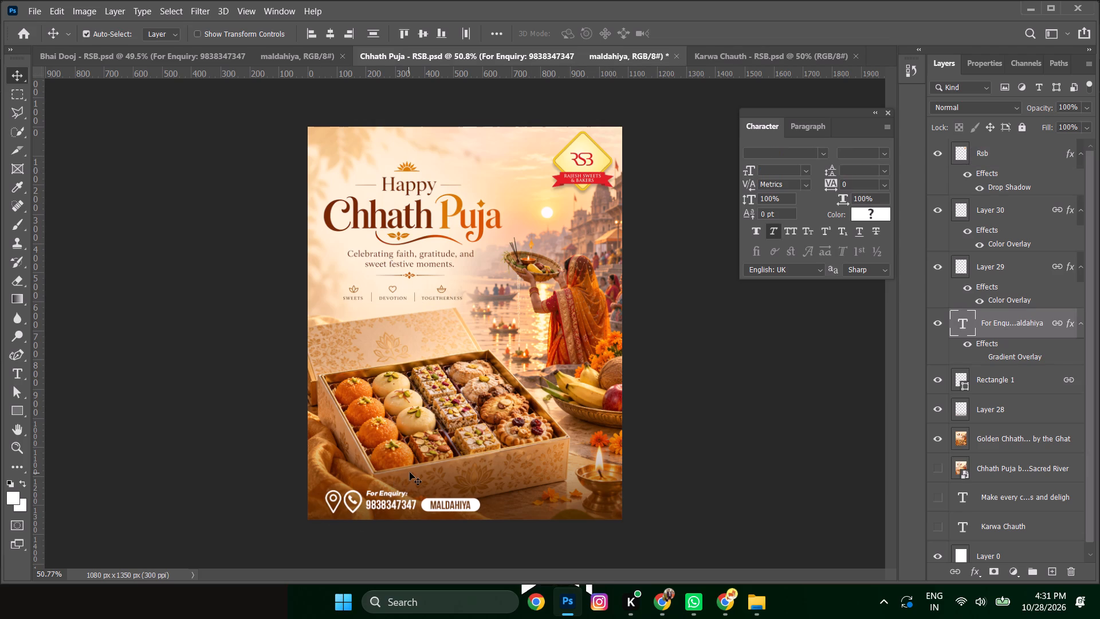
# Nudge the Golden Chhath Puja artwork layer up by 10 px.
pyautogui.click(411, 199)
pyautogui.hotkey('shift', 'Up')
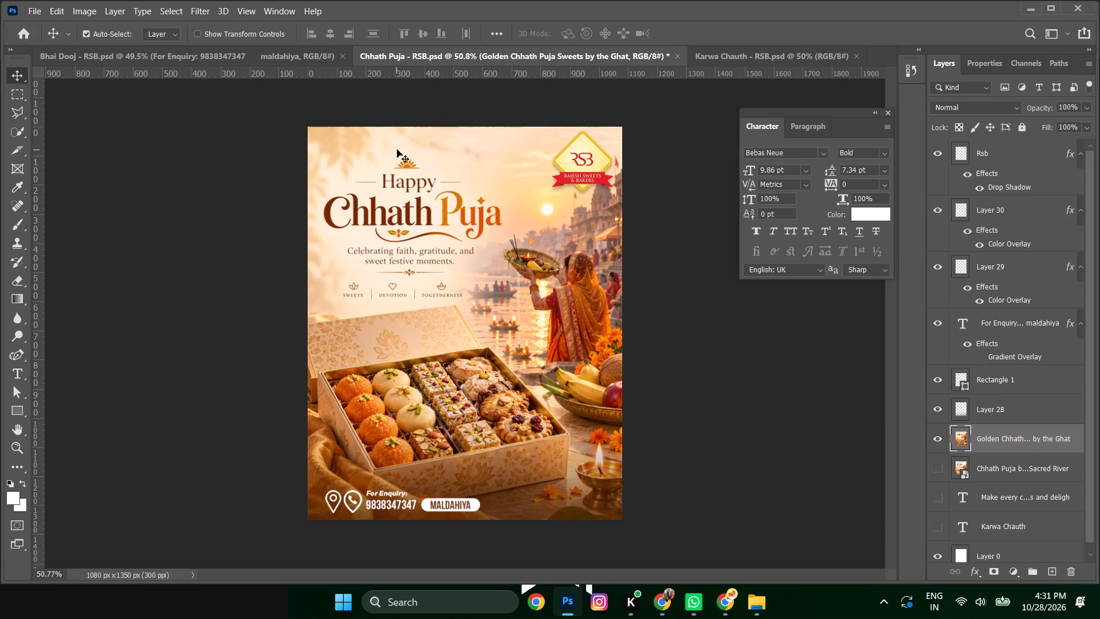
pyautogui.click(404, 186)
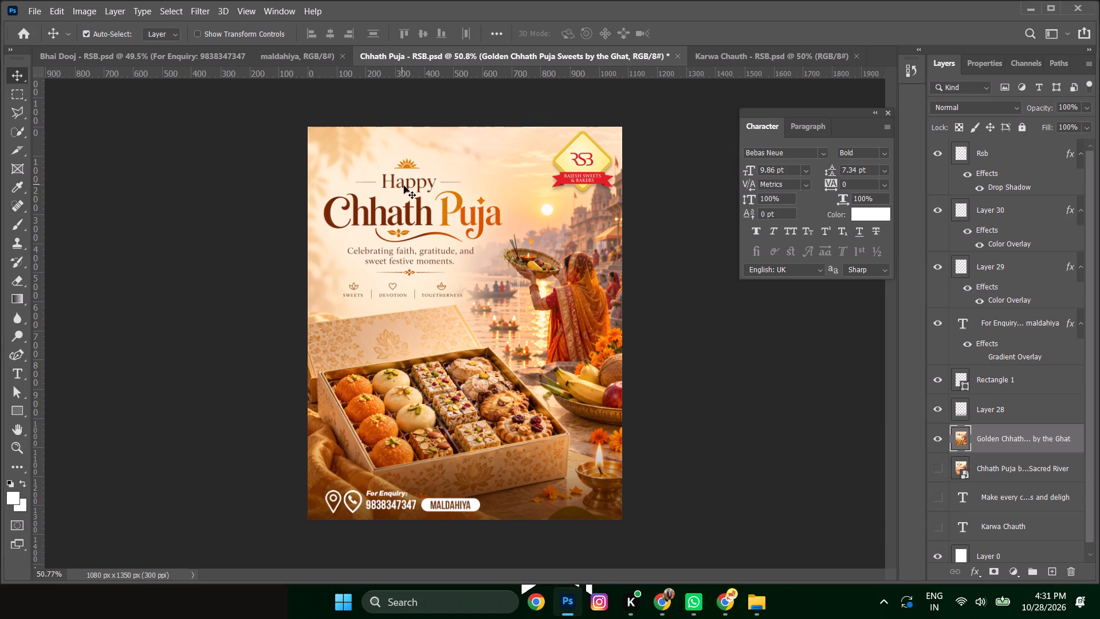
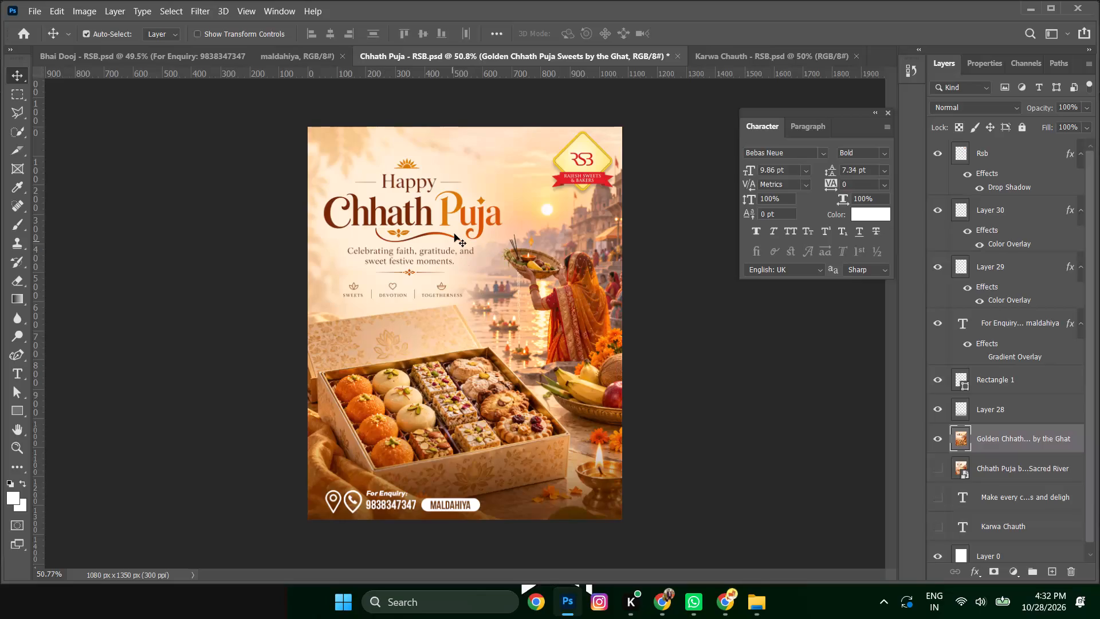
# Nudge the Golden Chhath Puja artwork layer up by a net 20 px.
pyautogui.click(474, 234)
pyautogui.hotkey('shift', 'Up')
pyautogui.hotkey('shift', 'Up')
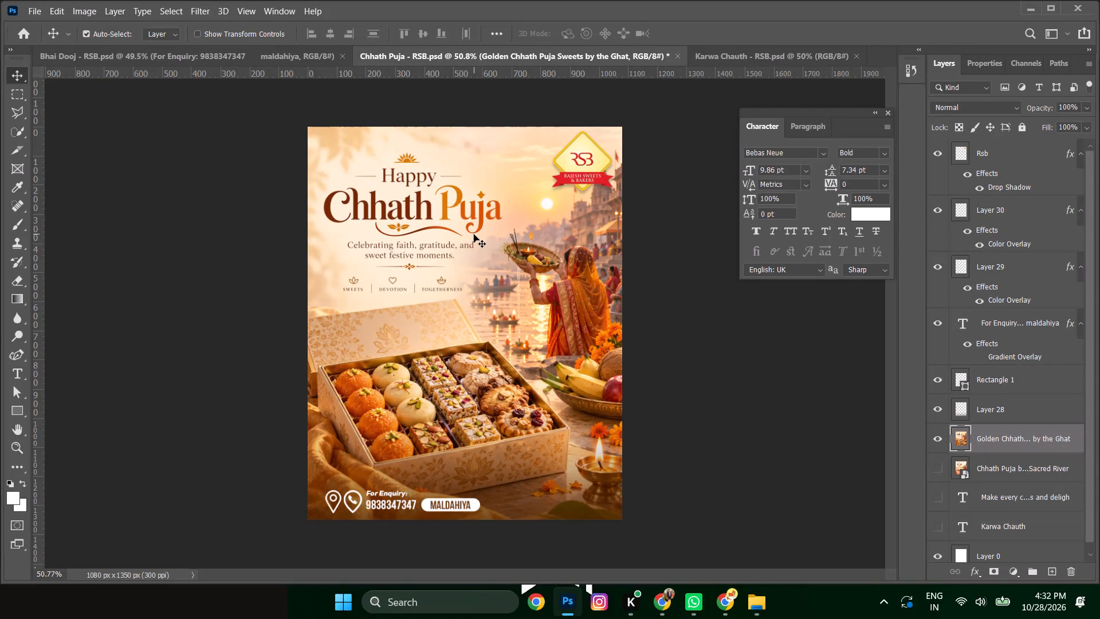
pyautogui.hotkey('shift', 'Up')
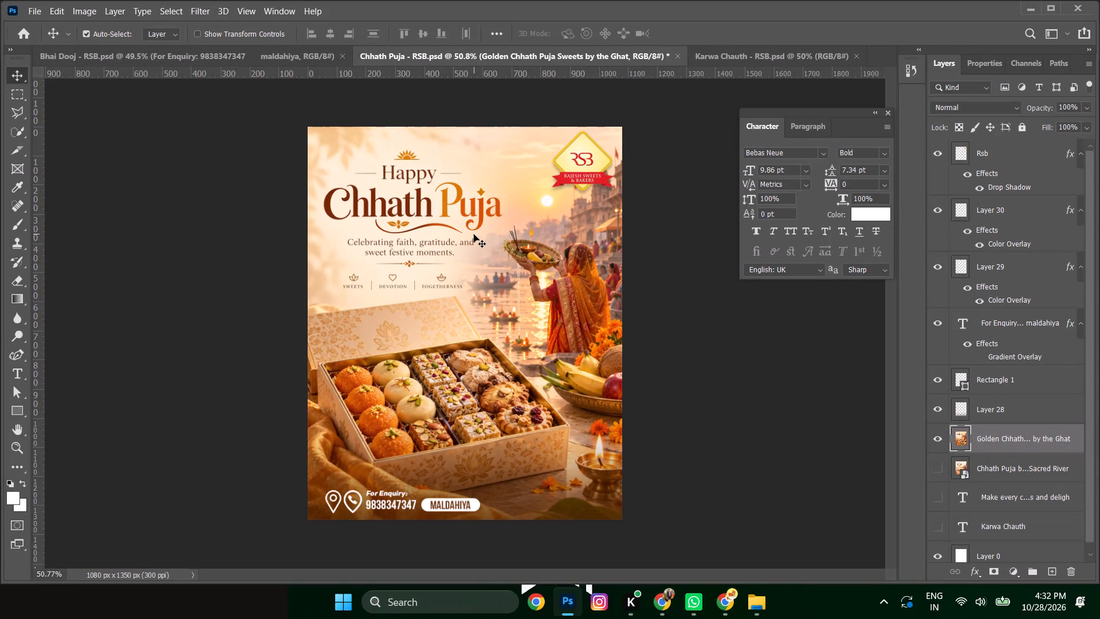
pyautogui.hotkey('shift', 'Down')
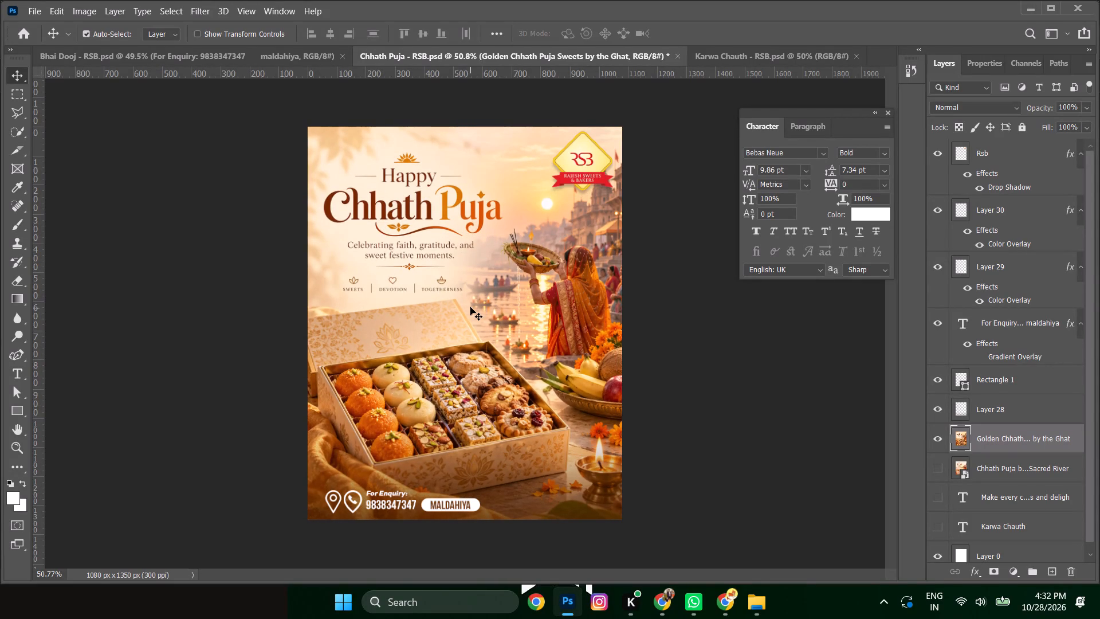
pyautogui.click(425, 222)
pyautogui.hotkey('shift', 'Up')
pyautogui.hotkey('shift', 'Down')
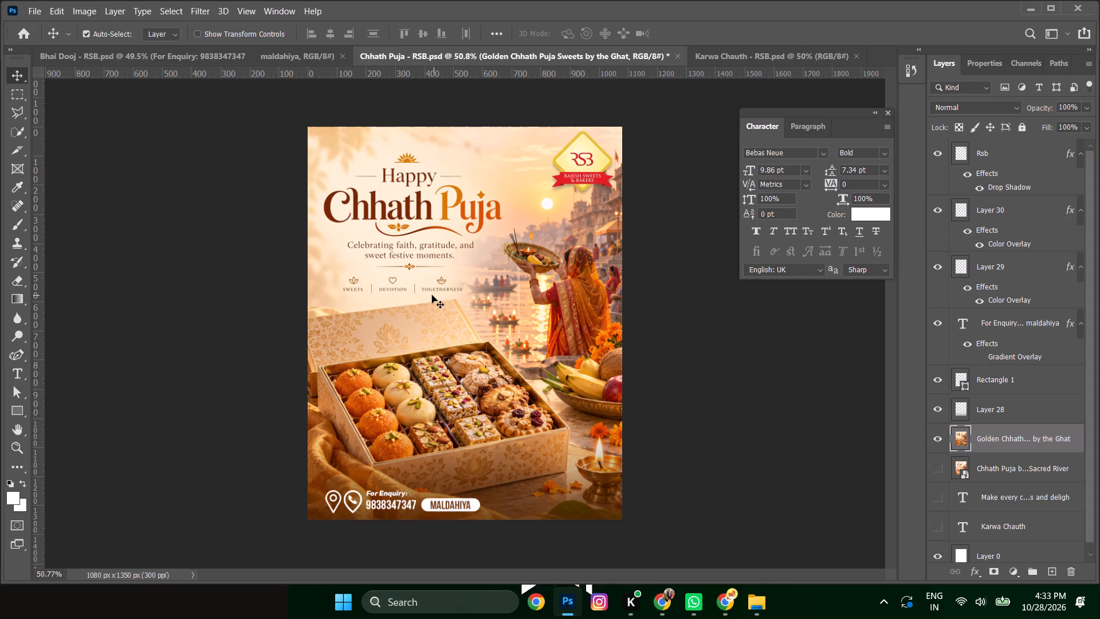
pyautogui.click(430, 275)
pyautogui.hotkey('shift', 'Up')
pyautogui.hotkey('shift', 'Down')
# Nudge the enquiry text, with its linked icons and MALDAHIYA label, a net 19 px left and 9 px up.
pyautogui.click(387, 503)
pyautogui.hotkey('shift', 'Left')
pyautogui.hotkey('shift', 'Left')
pyautogui.hotkey('shift', 'Up')
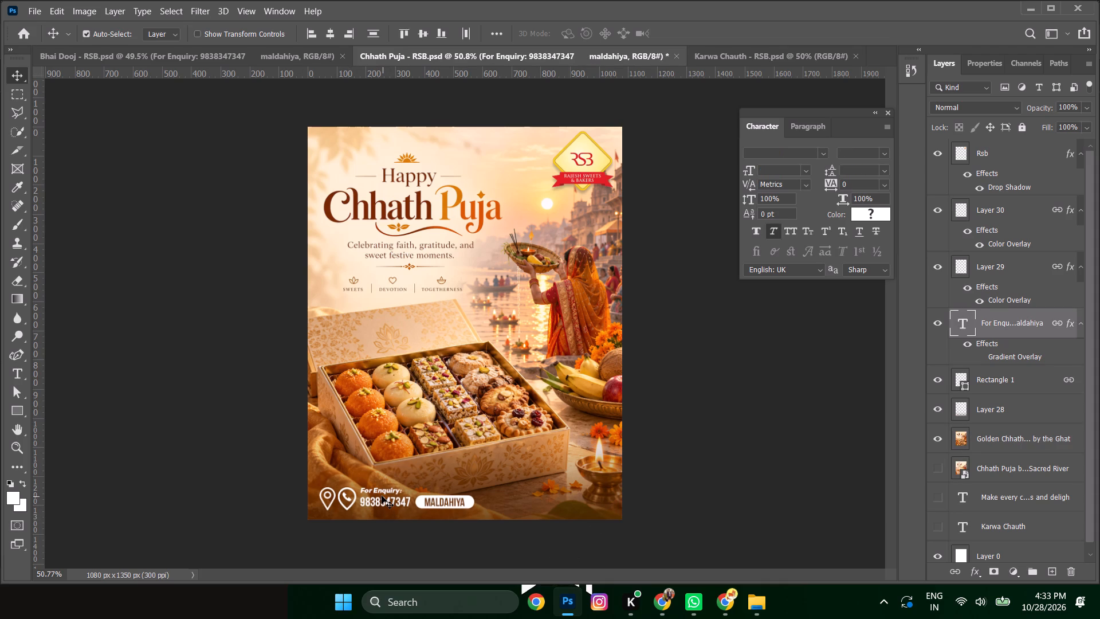
pyautogui.press('Down')
pyautogui.press('Right')
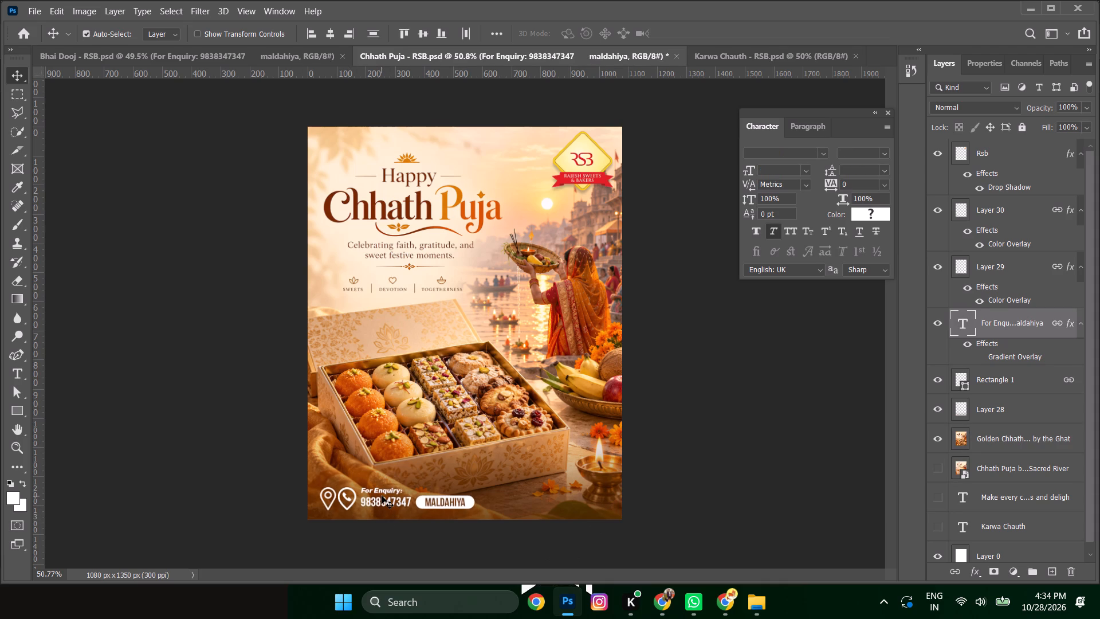
# Save the Chhath Puja - RSB.psd poster and leave no layer selected.
pyautogui.hotkey('ctrl', 's')
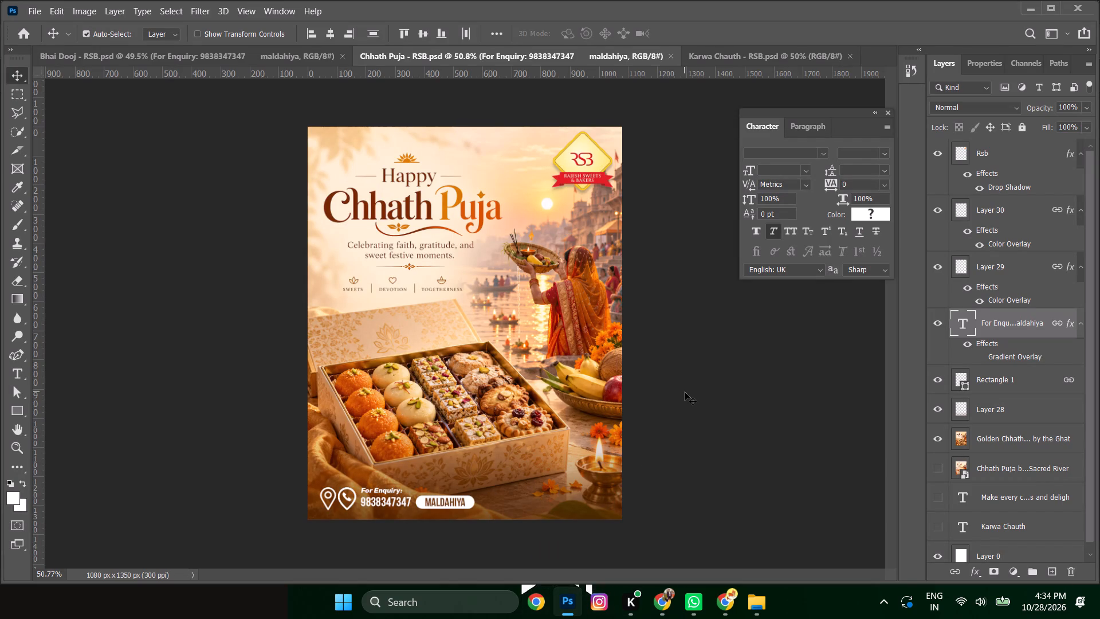
pyautogui.click(710, 359)
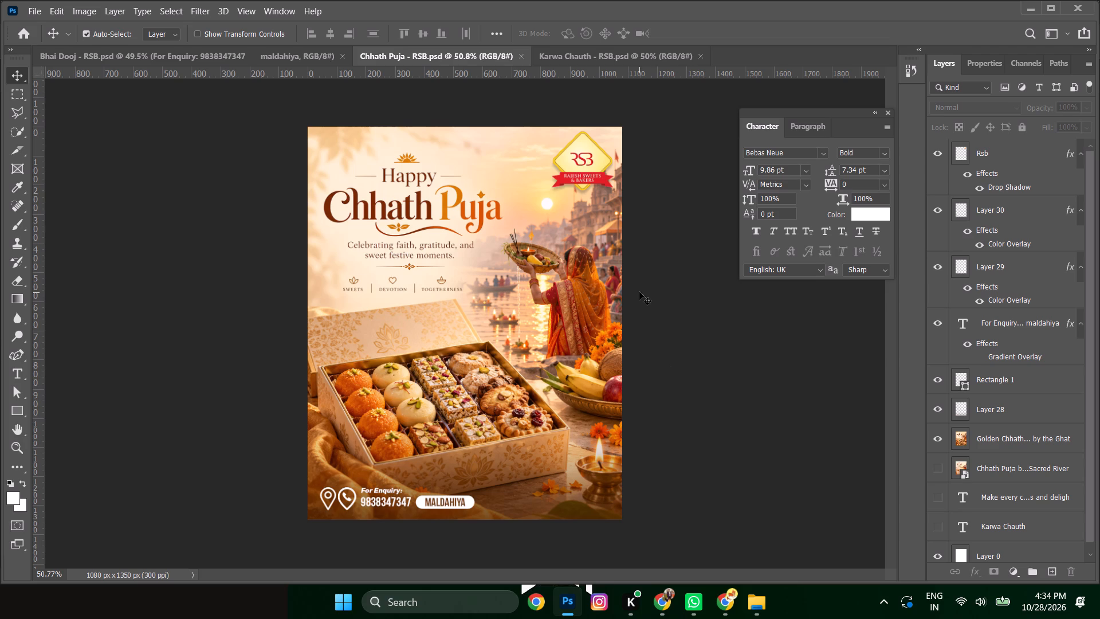
pyautogui.click(732, 386)
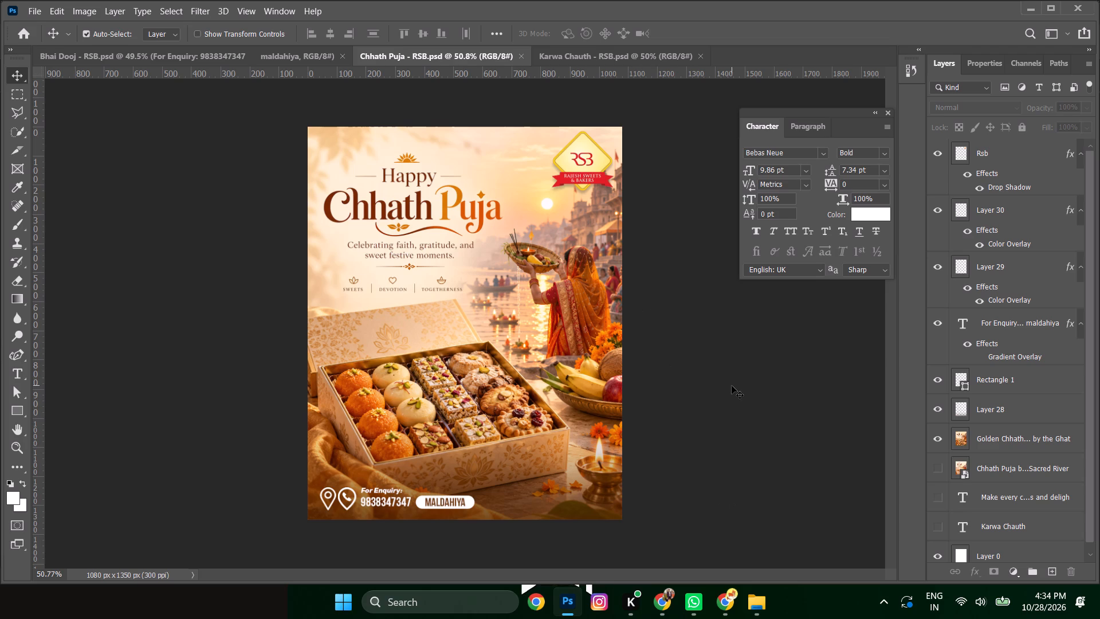
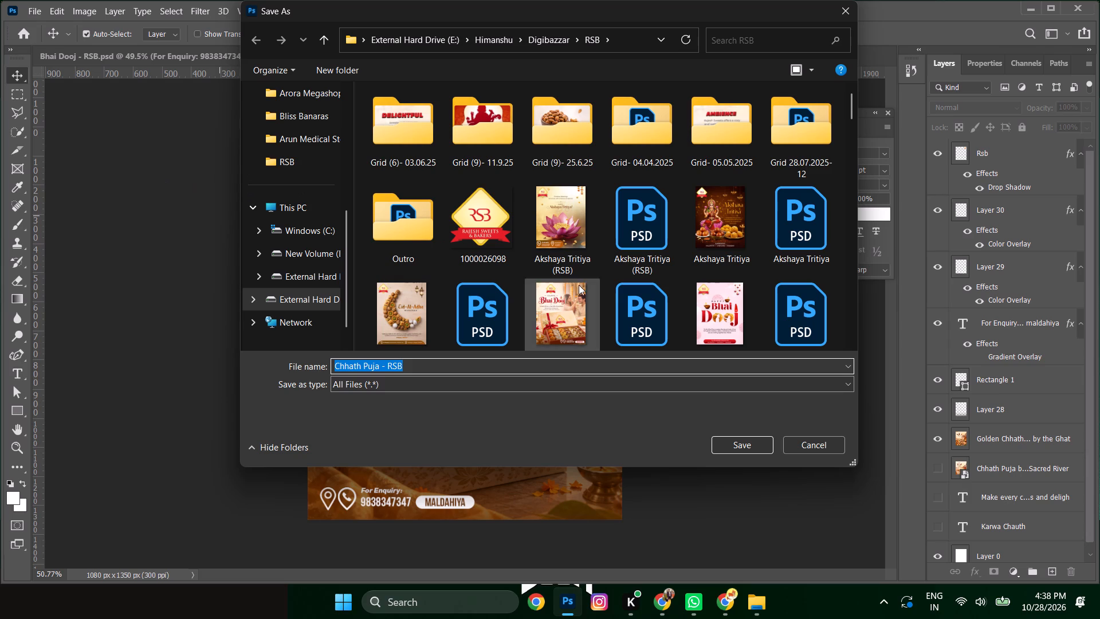
pyautogui.click(728, 446)
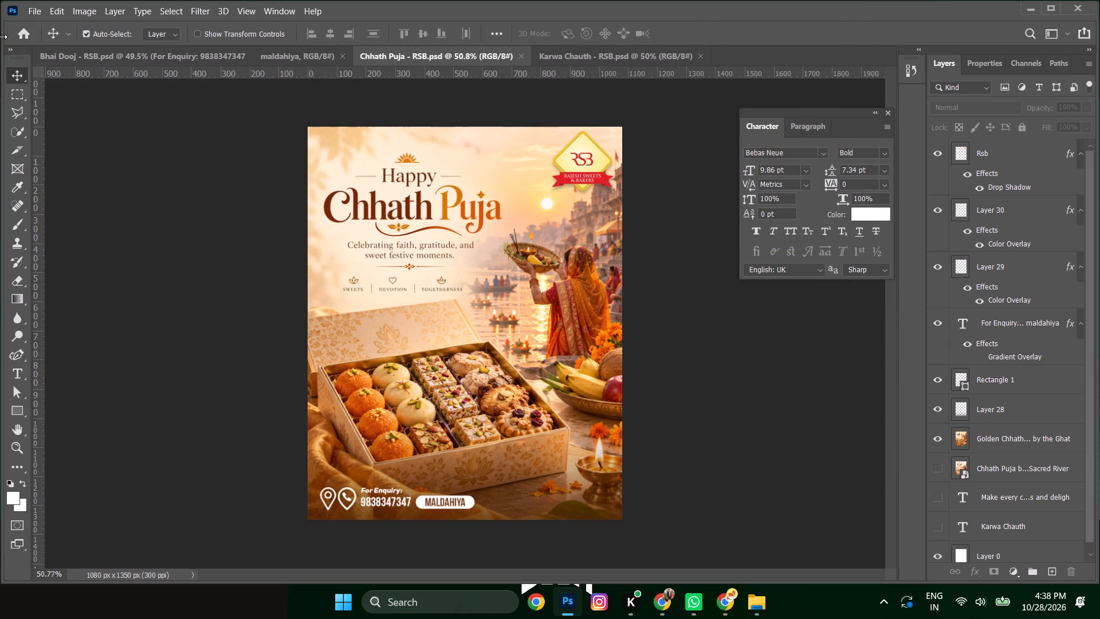
# Quick-export the poster again as a PNG named Chhath Puja - RSB, this time to the Desktop.
pyautogui.click(34, 5)
pyautogui.click(34, 5)
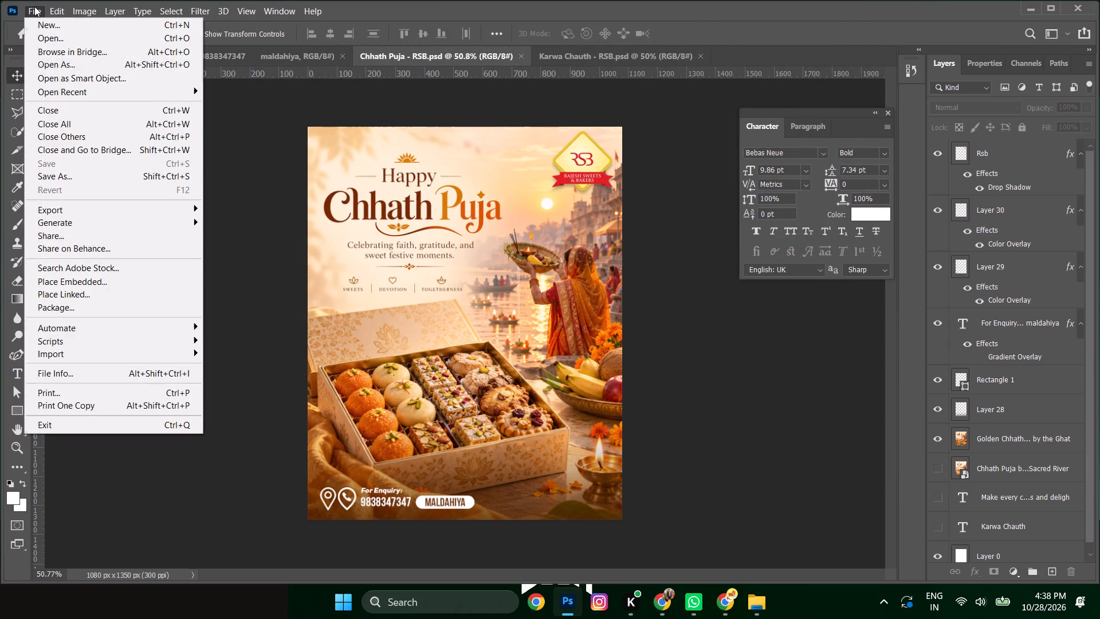
pyautogui.click(98, 207)
pyautogui.click(241, 206)
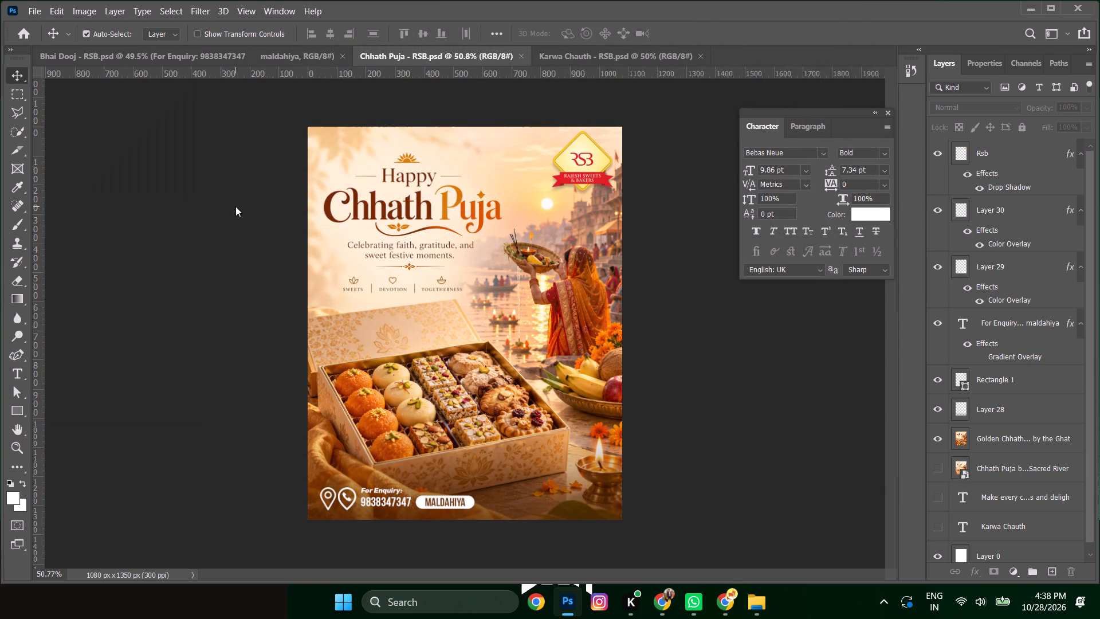
pyautogui.scroll(2, 288, 201)
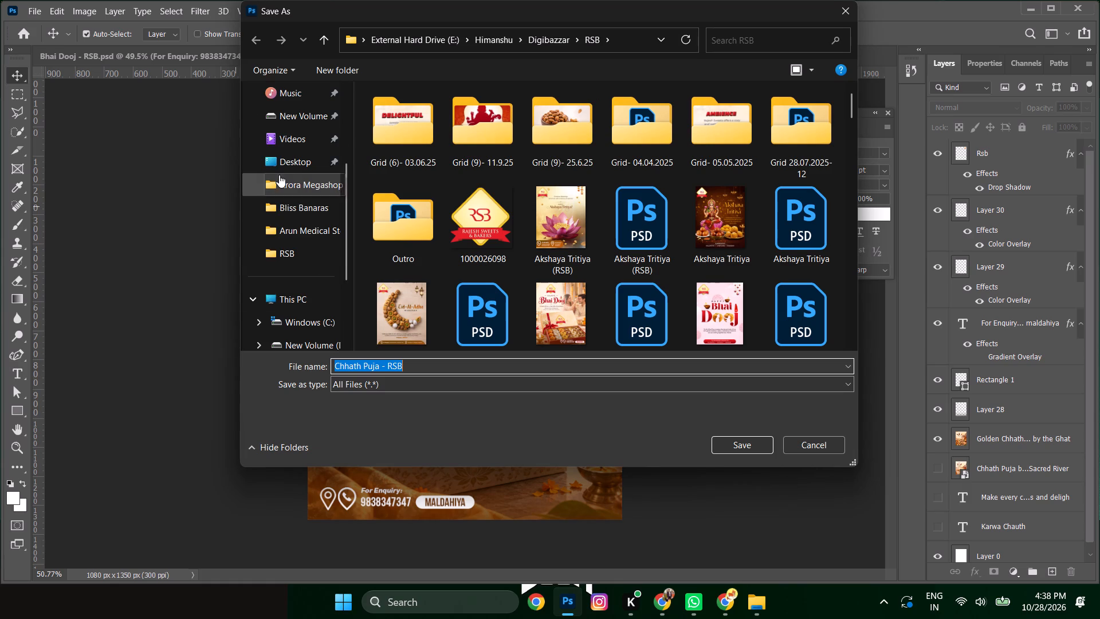
pyautogui.click(292, 158)
pyautogui.click(745, 444)
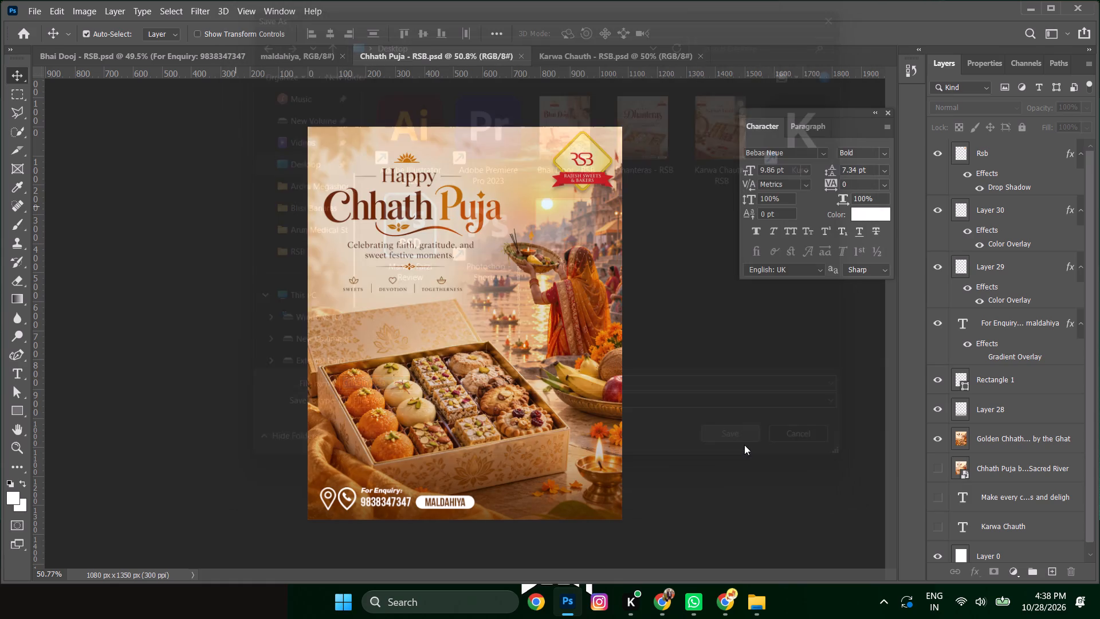